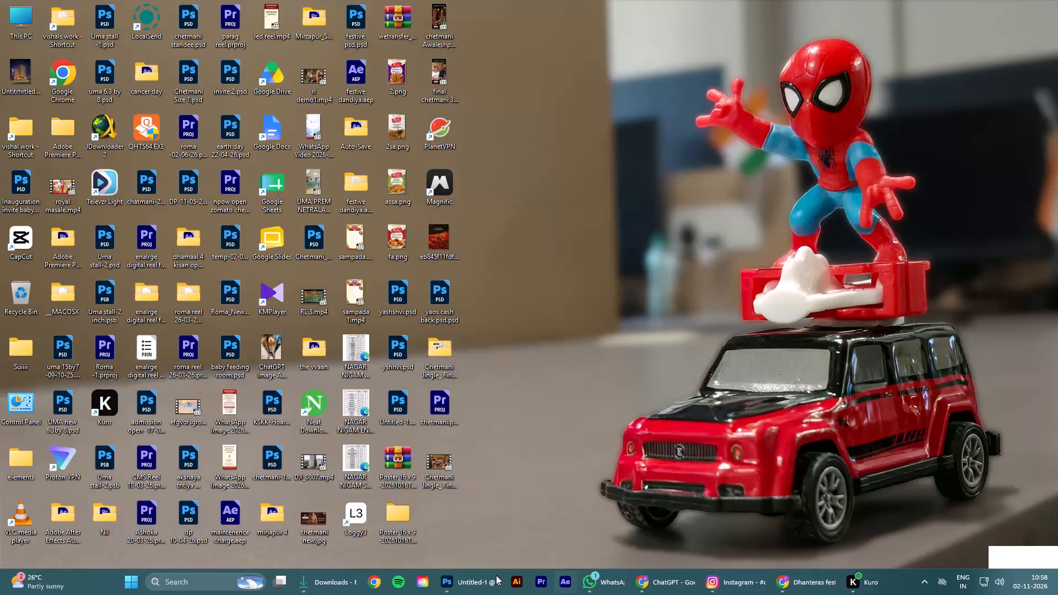
Open the PSD file listed under Today in the Downloads folder with Photoshop.
left_click(298, 583)
left_click(94, 36)
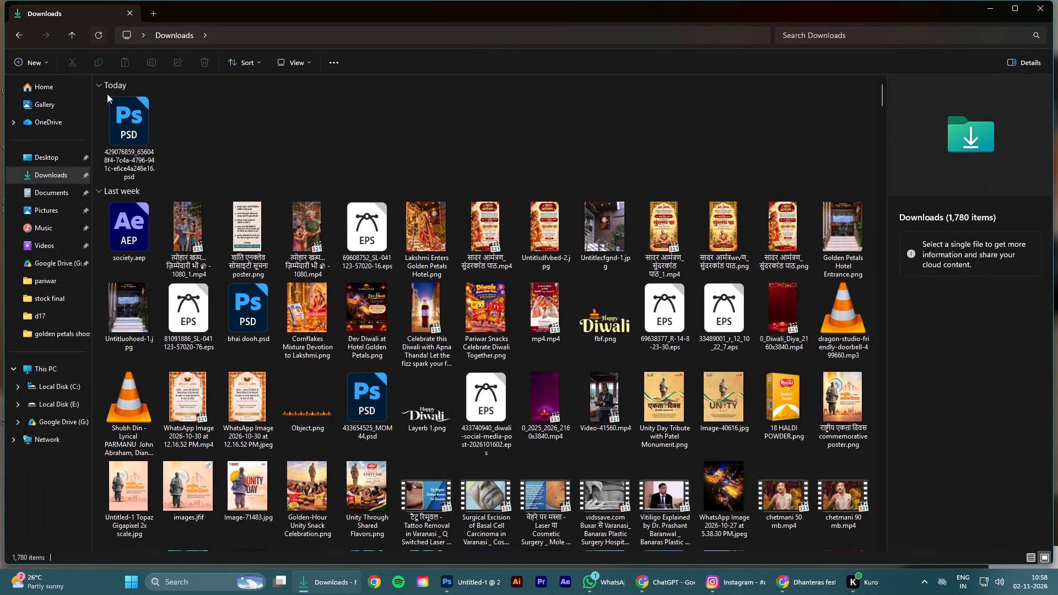
double_click(128, 113)
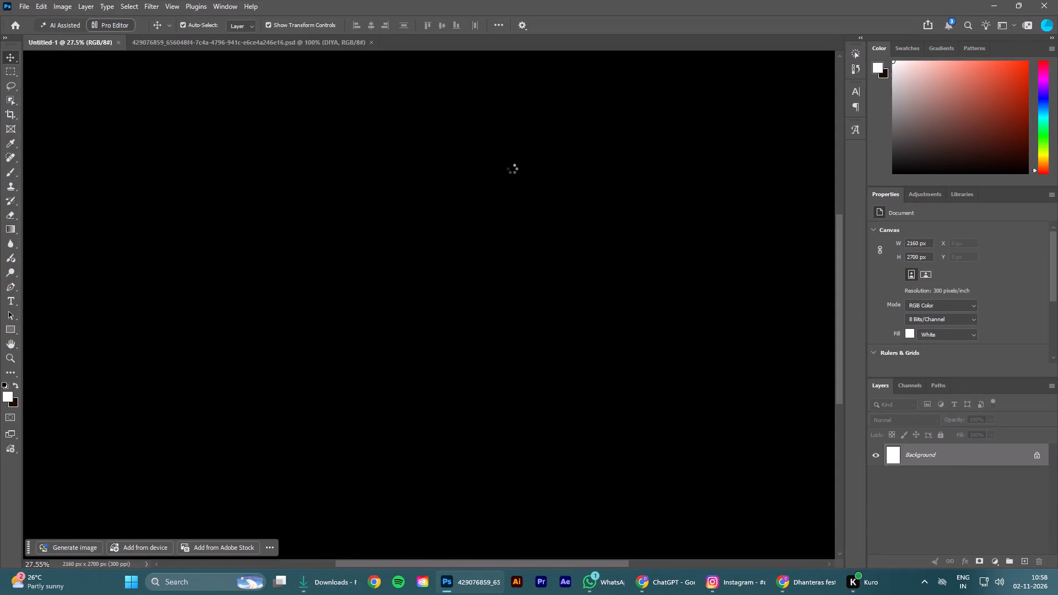
Collapse the DIYA, TEXT, IMAGE and Background shape layer groups.
scroll(388, 186, "down", 1, "alt")
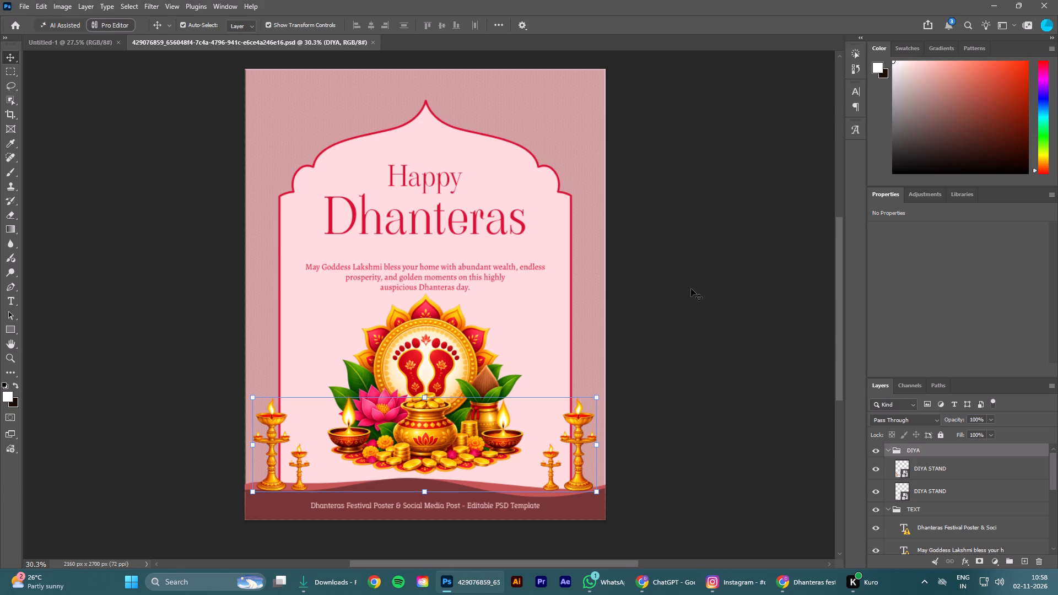
scroll(694, 282, "up", 1)
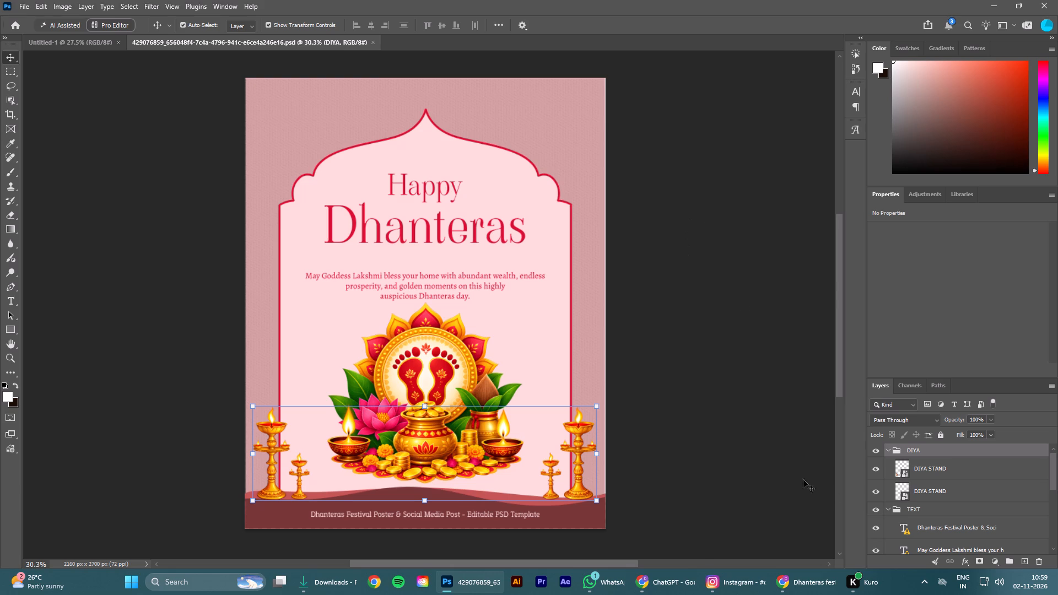
left_click(890, 450)
left_click(888, 463)
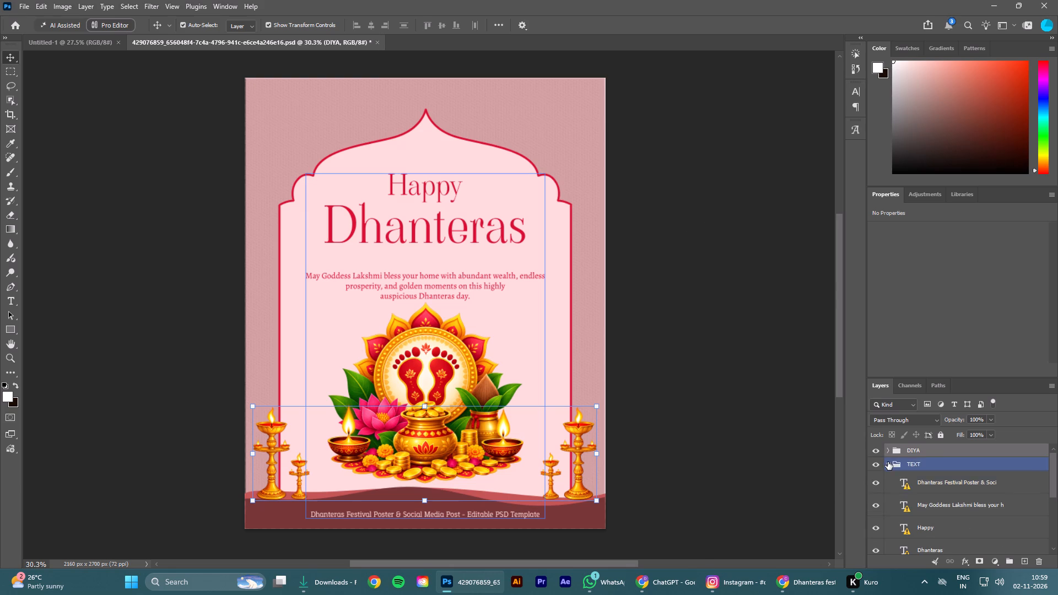
scroll(956, 489, "down", 6)
scroll(937, 480, "up", 2)
left_click(889, 475)
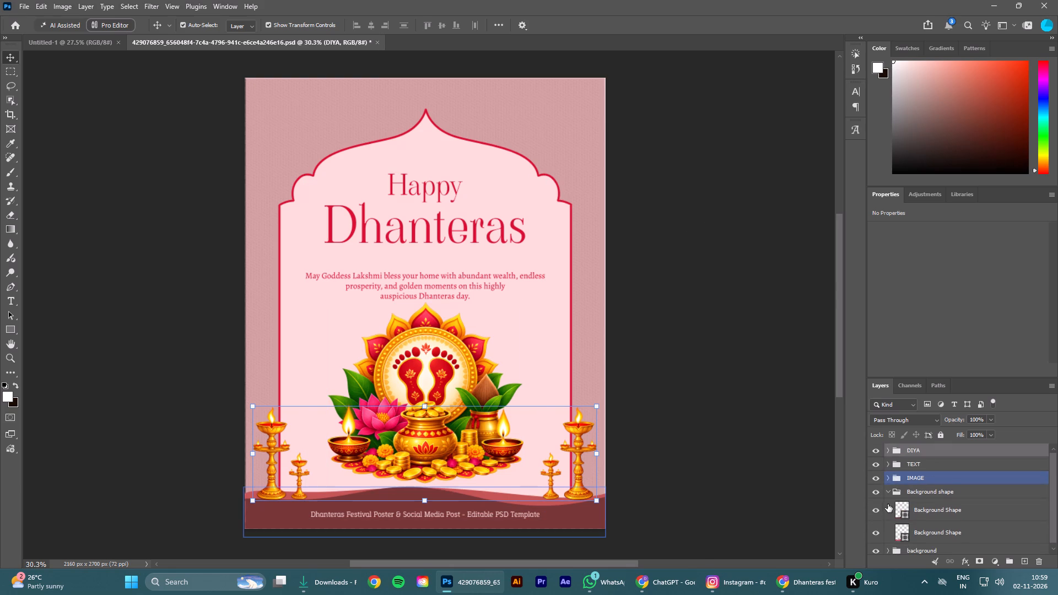
left_click(886, 491)
scroll(926, 529, "up", 2)
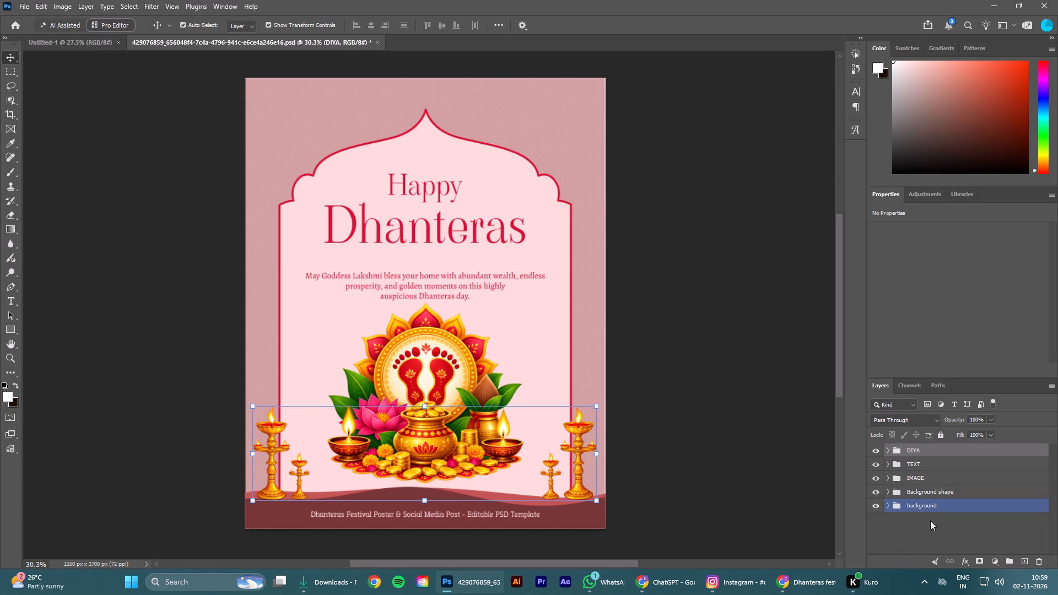
scroll(930, 521, "up", 9)
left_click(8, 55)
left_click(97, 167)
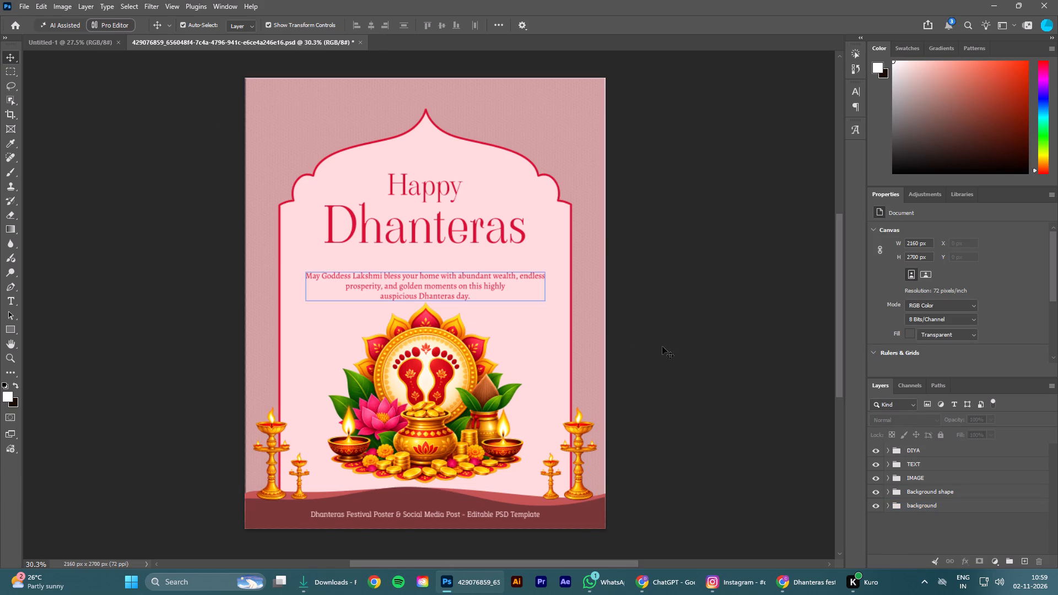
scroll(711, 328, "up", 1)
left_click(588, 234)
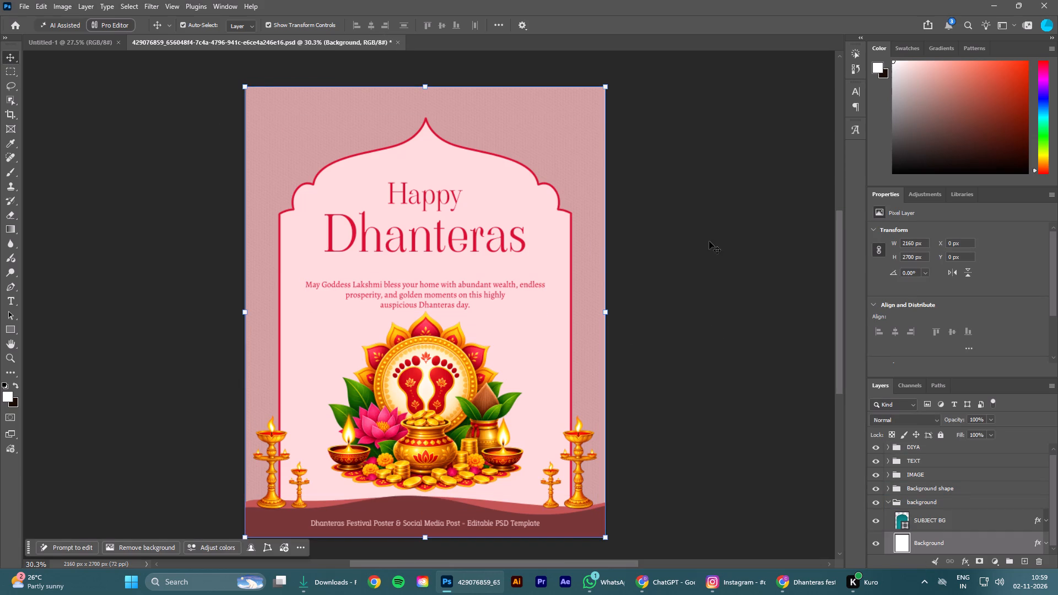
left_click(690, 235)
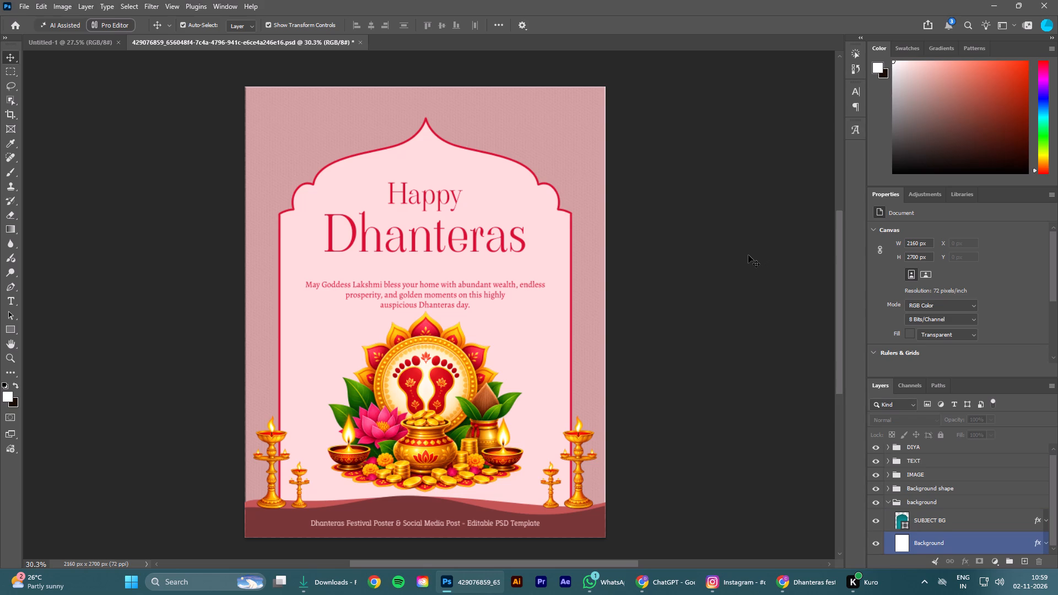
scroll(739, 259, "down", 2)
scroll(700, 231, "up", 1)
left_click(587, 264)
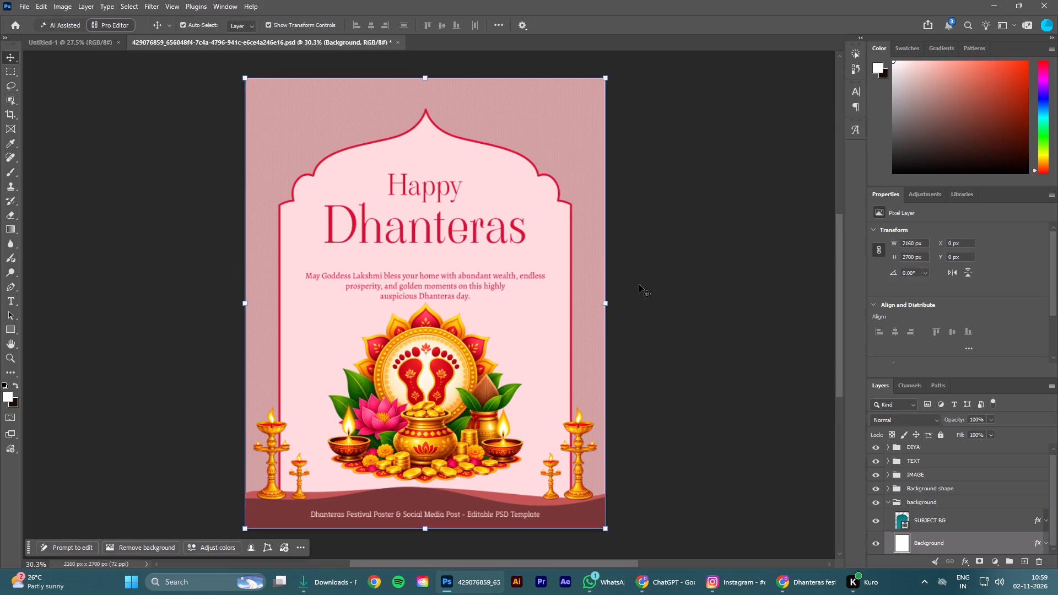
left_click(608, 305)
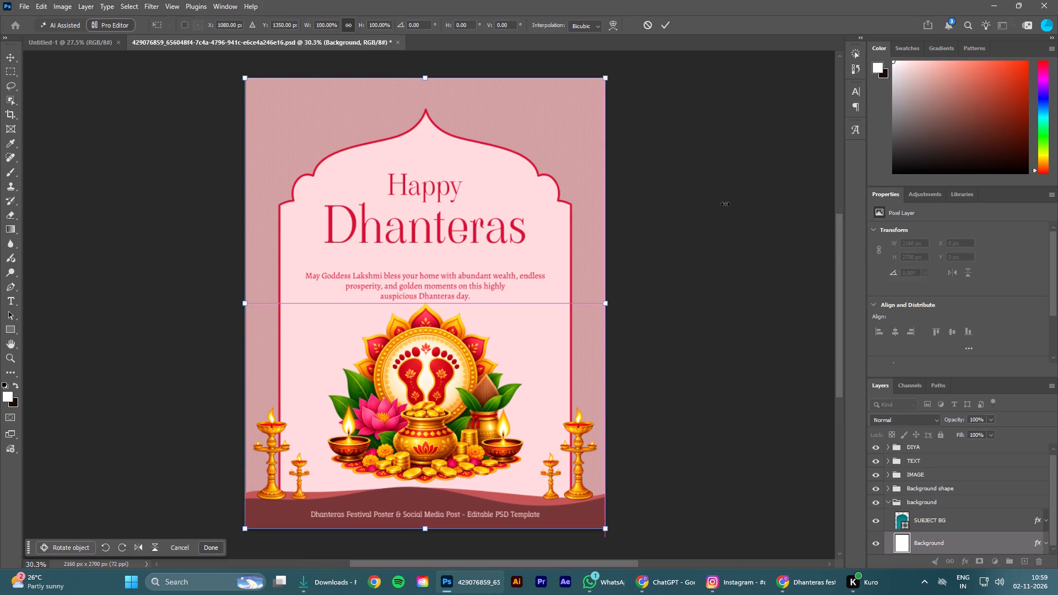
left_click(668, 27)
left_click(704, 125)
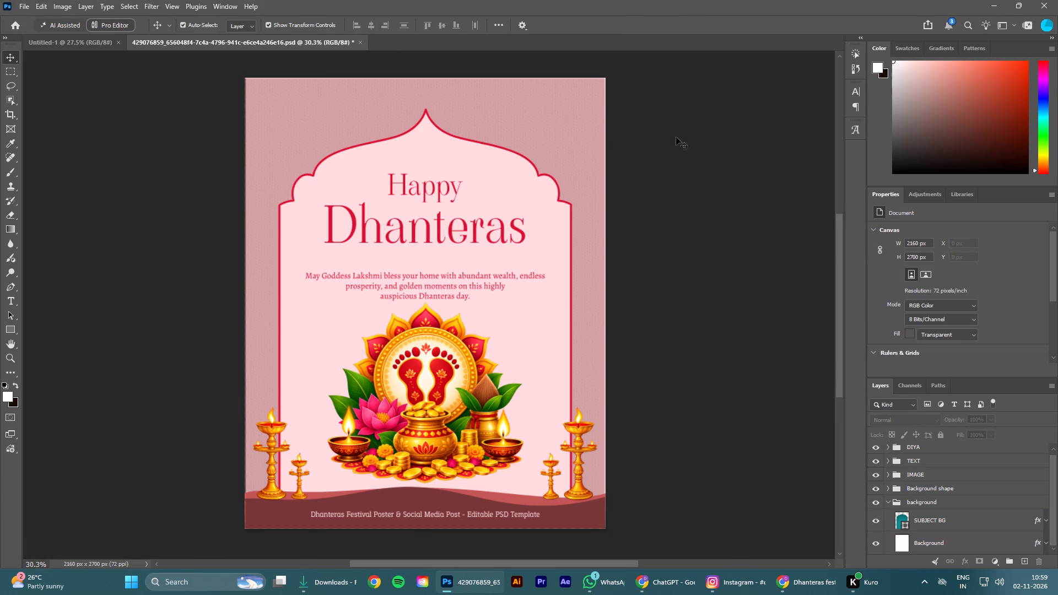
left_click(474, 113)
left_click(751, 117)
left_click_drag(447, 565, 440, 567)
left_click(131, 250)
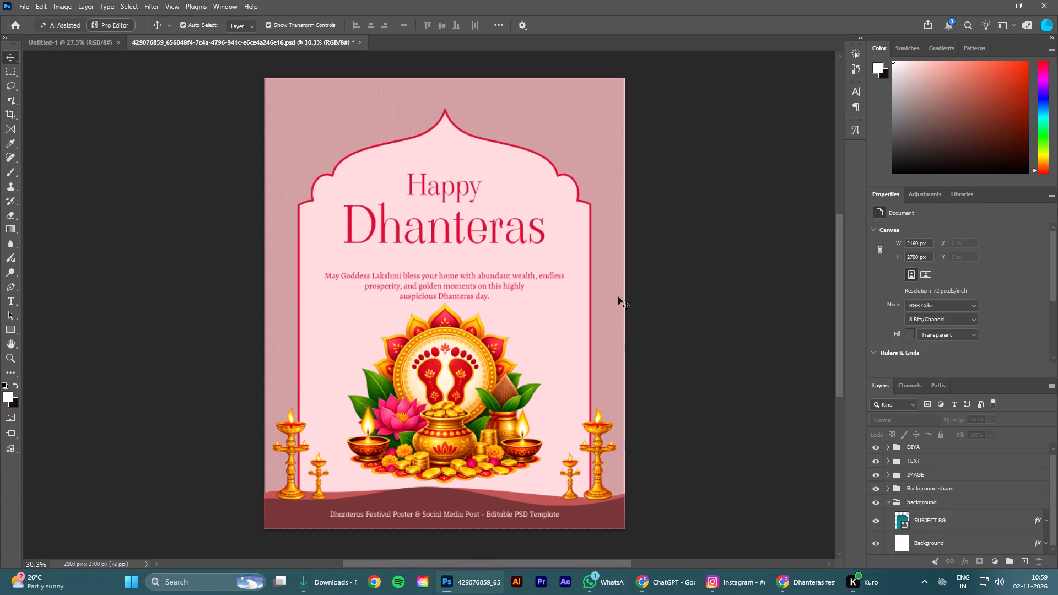
Set the poster's canvas size to 1080 px wide and 1920 px high.
left_click_drag(918, 243, 886, 247)
type("106")
key("BackSpace")
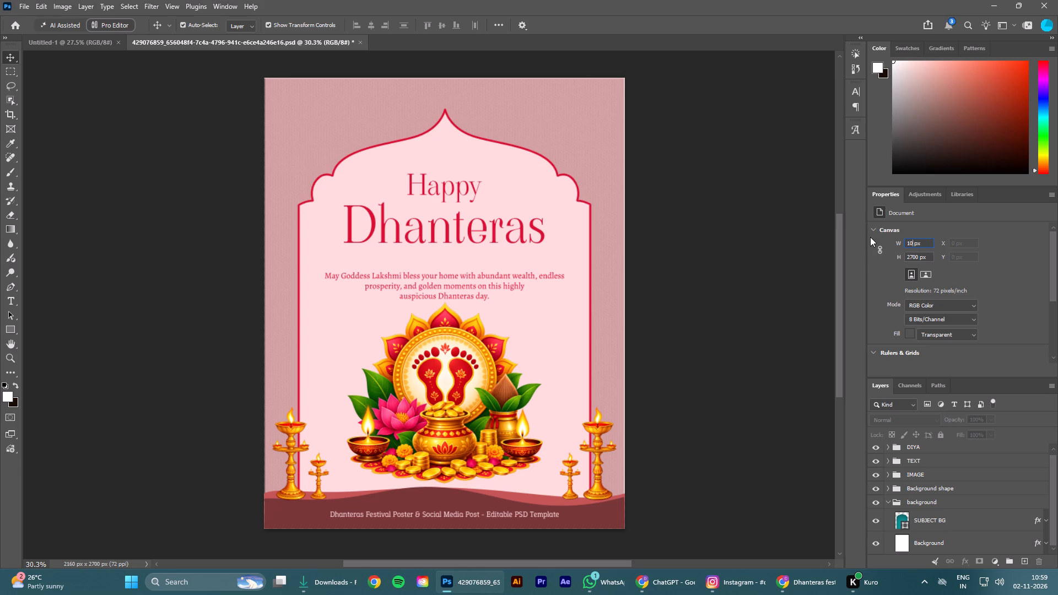
type("80")
left_click_drag(917, 257, 895, 264)
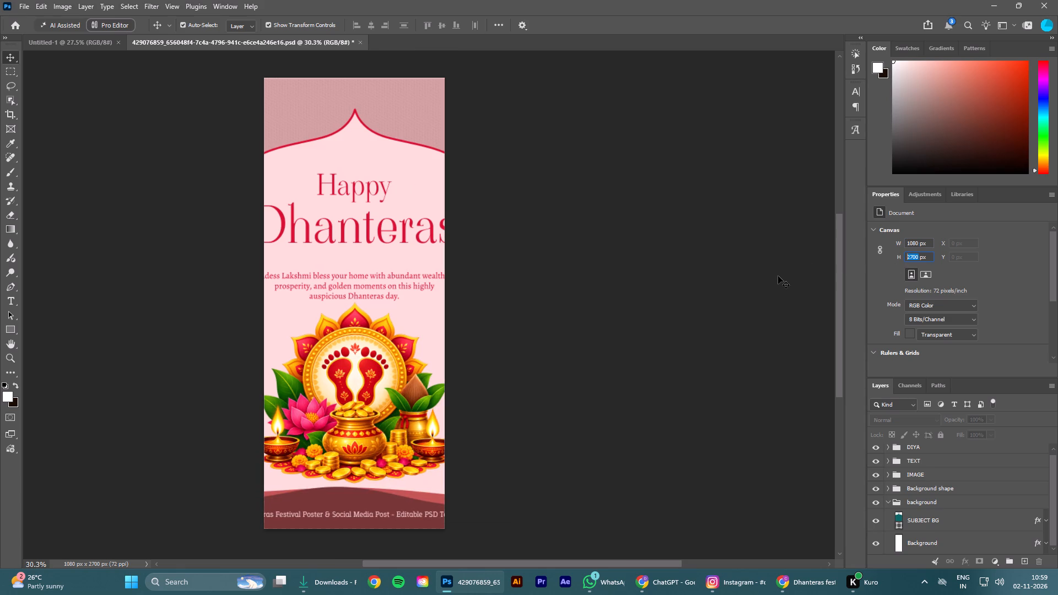
type("1920")
key("Return")
Select all five layer groups from DIYA to background and scale the artwork proportionally to about 50%, fitting the canvas width.
scroll(547, 398, "up", 4)
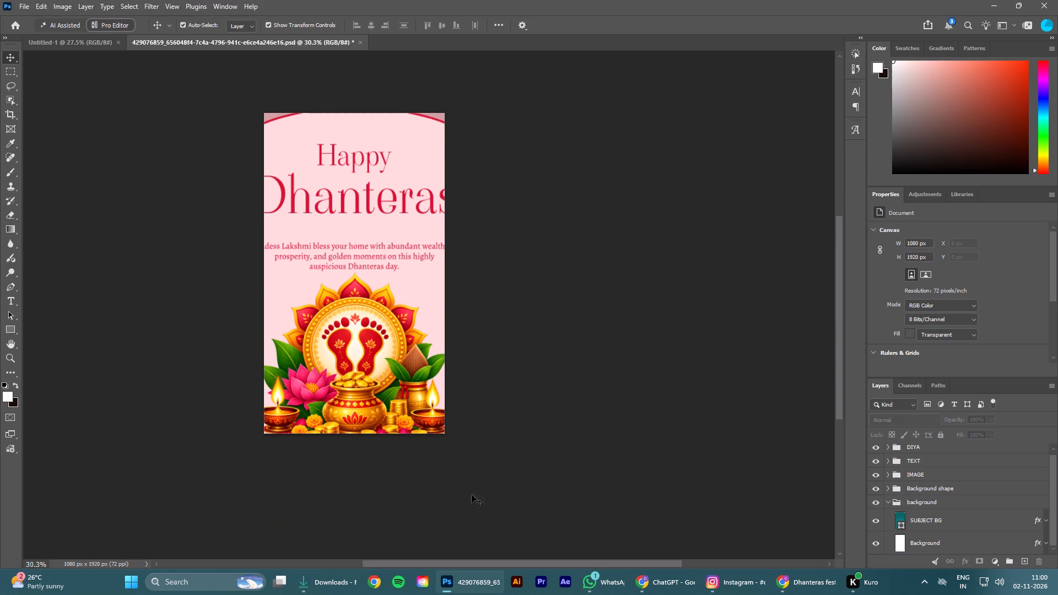
left_click_drag(454, 562, 427, 562)
scroll(569, 411, "up", 2)
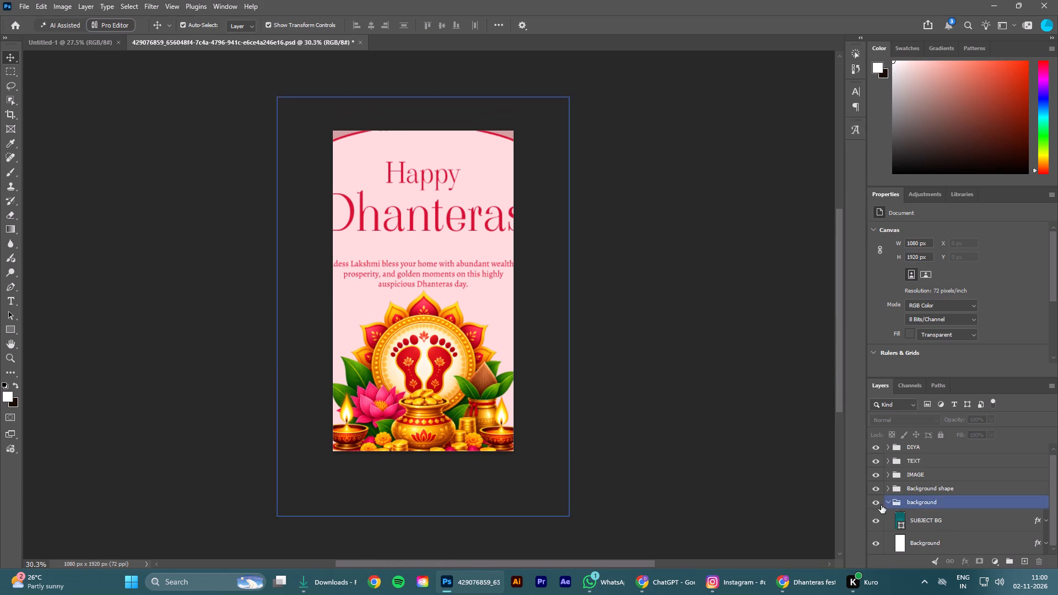
left_click(886, 502)
left_click(926, 503)
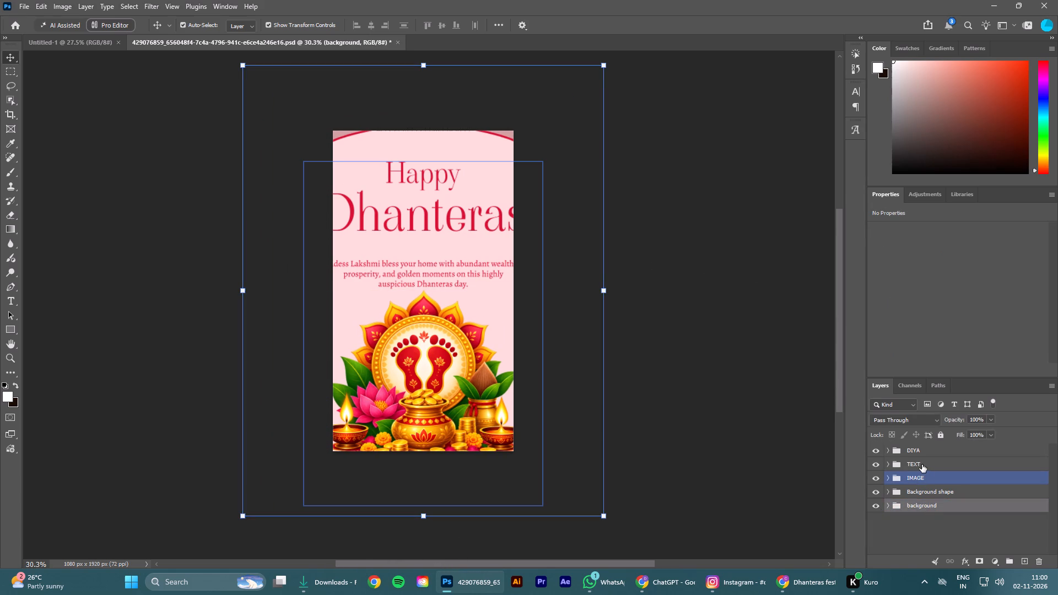
left_click(919, 453, "shift")
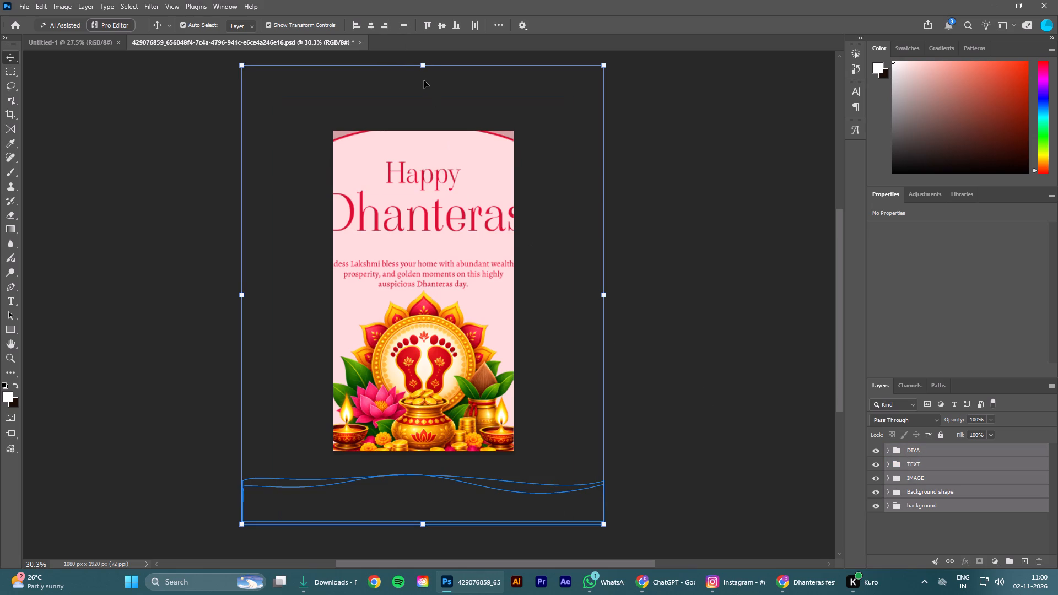
left_click_drag(423, 64, 423, 83, "alt")
left_click(622, 259)
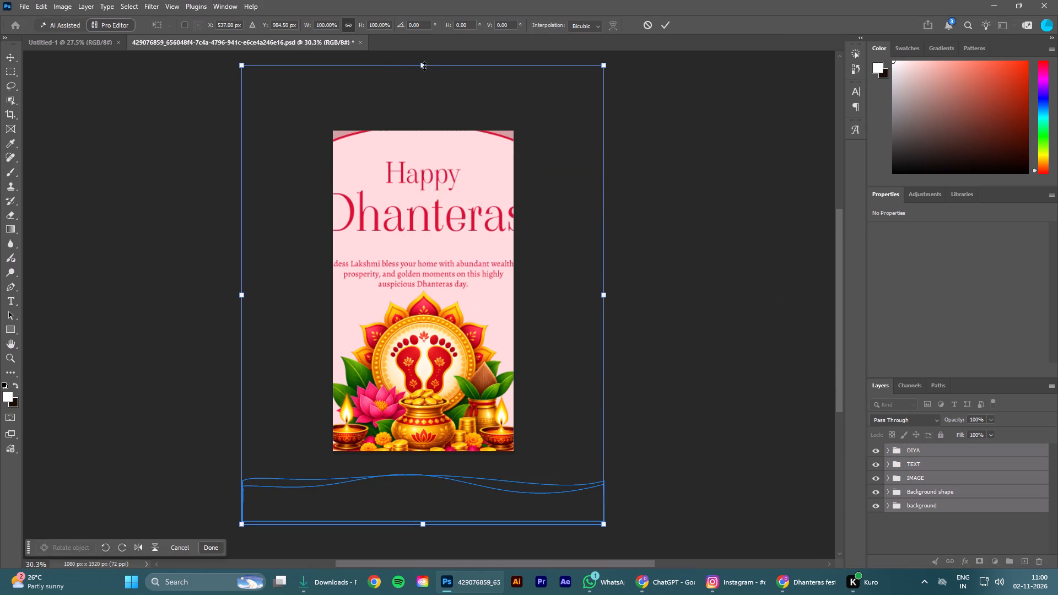
left_click_drag(424, 66, 423, 186, "alt")
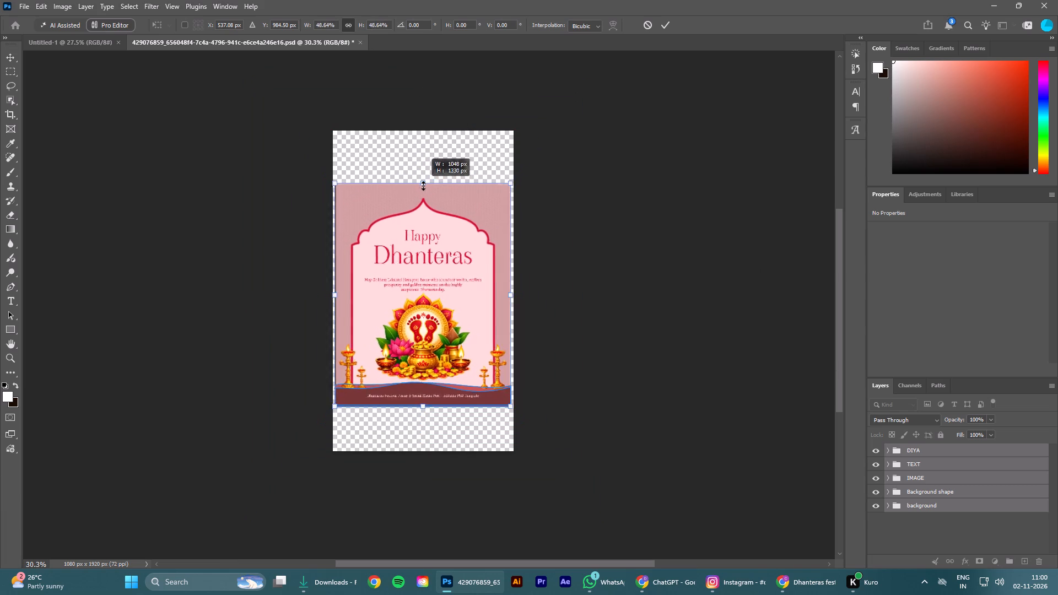
left_click_drag(423, 186, 431, 181, "alt")
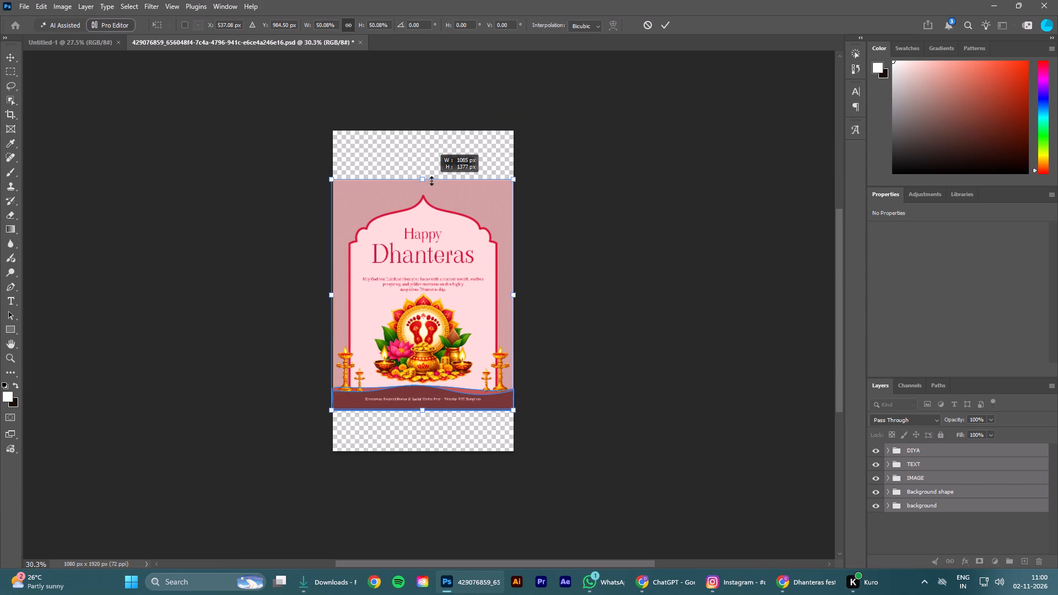
left_click_drag(431, 181, 431, 180, "alt")
left_click(663, 25)
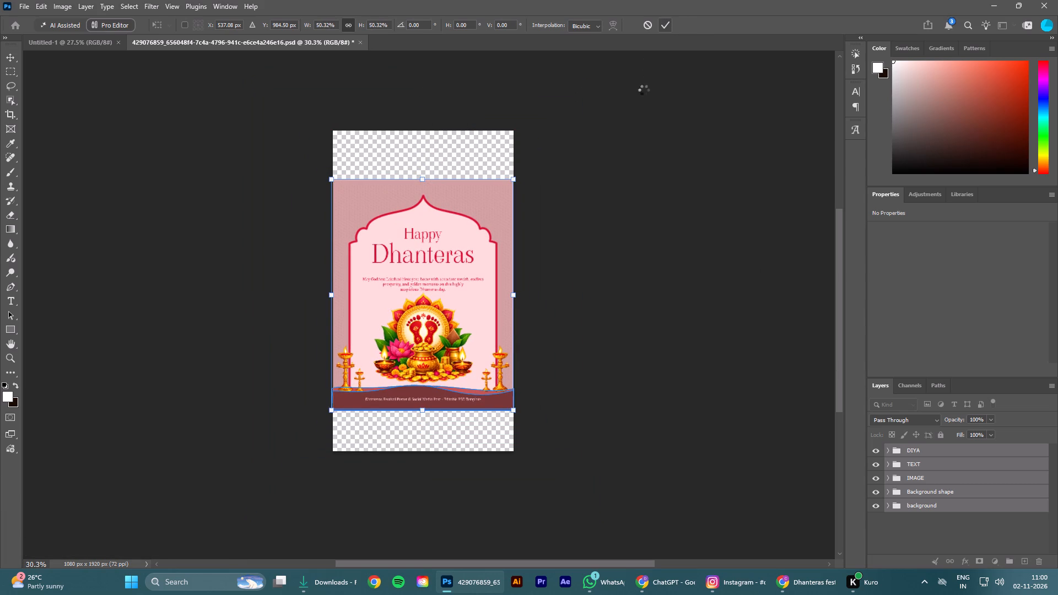
left_click(679, 198)
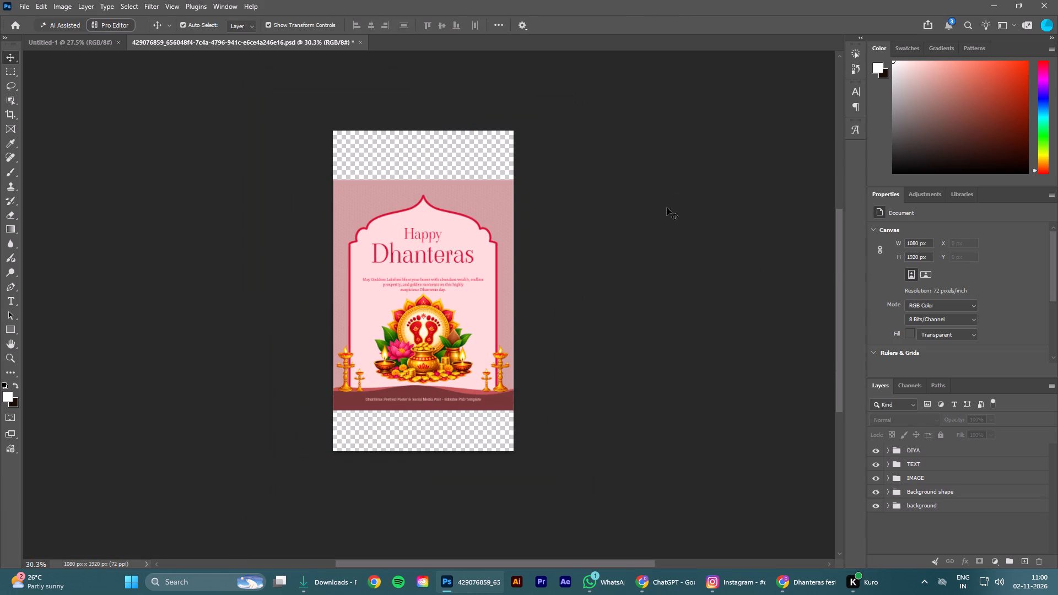
left_click(667, 208)
Delete the footer text layer "Dhanteras Festival Poster & Social Media Post - Editable PSD Template".
scroll(350, 385, "up", 4)
scroll(397, 380, "up", 7, "alt")
scroll(397, 379, "down", 5)
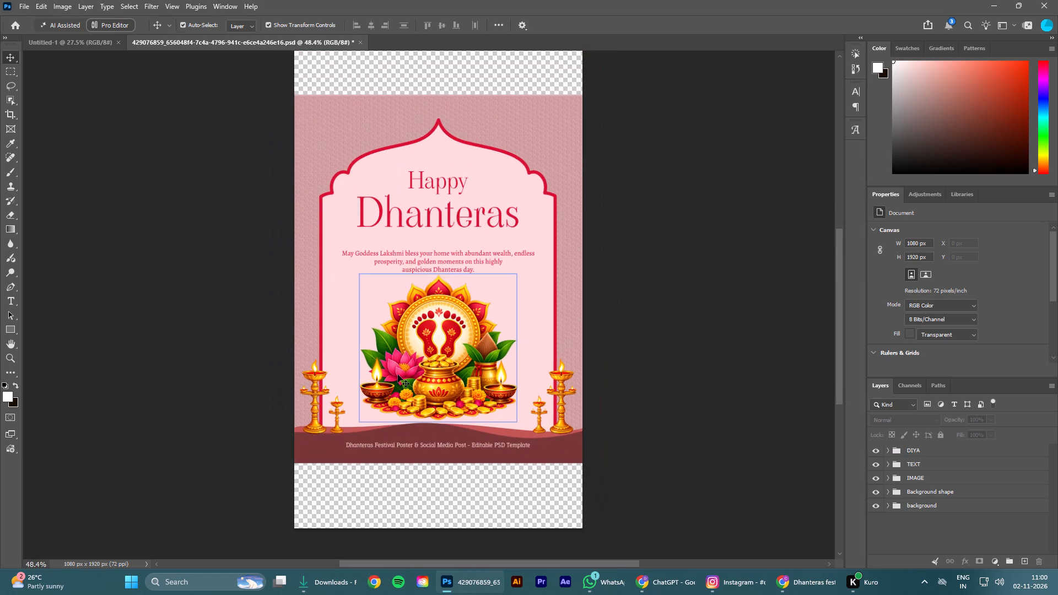
scroll(398, 373, "up", 2)
scroll(398, 373, "down", 1, "alt")
scroll(398, 373, "down", 2)
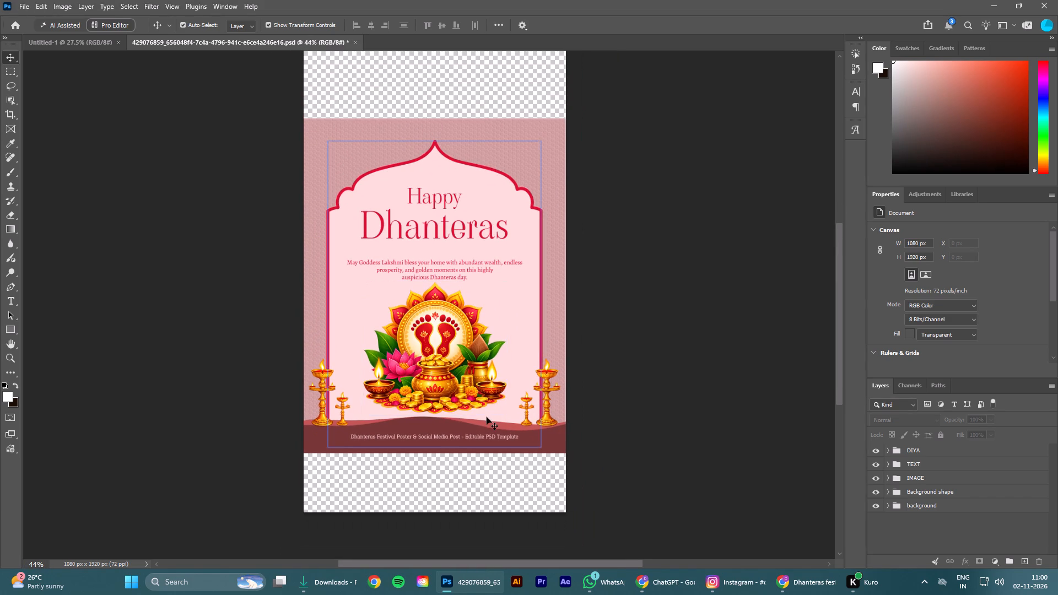
left_click(427, 436)
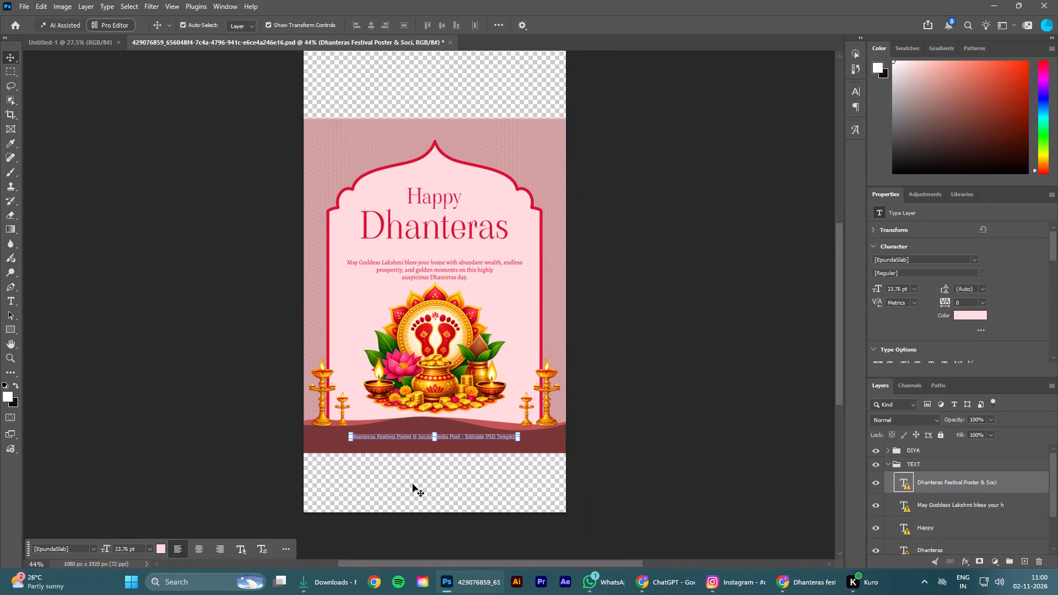
key("Delete")
left_click(711, 312)
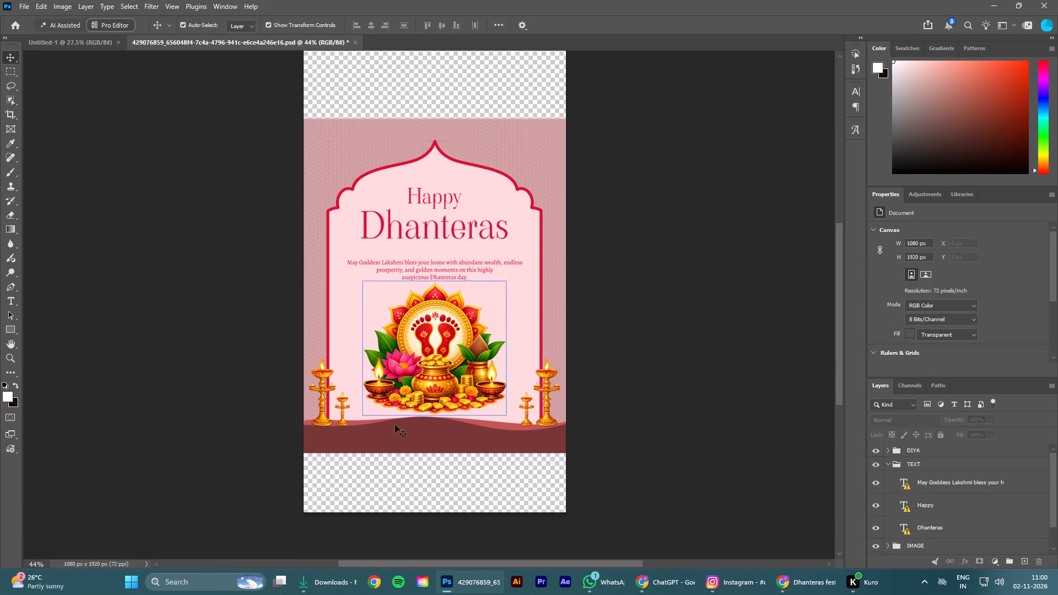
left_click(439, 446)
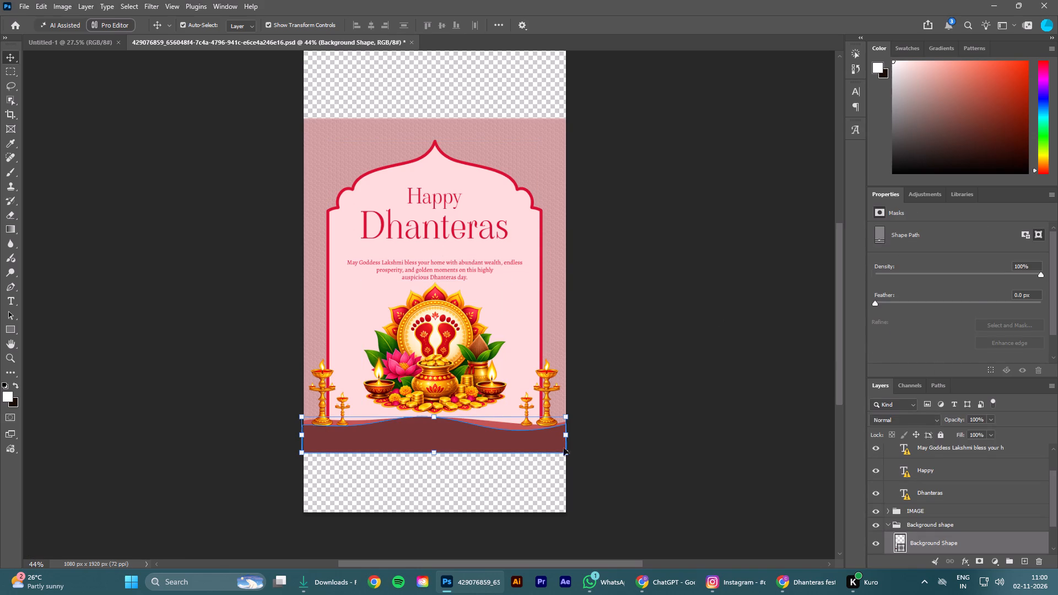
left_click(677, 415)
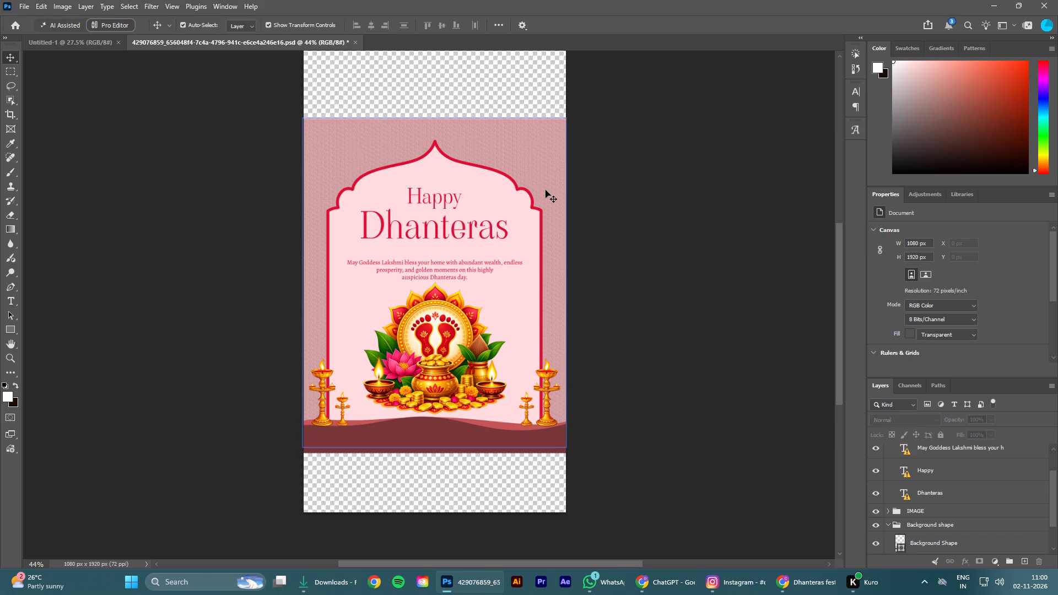
Collapse the background, Background shape and TEXT layer groups.
left_click(492, 144)
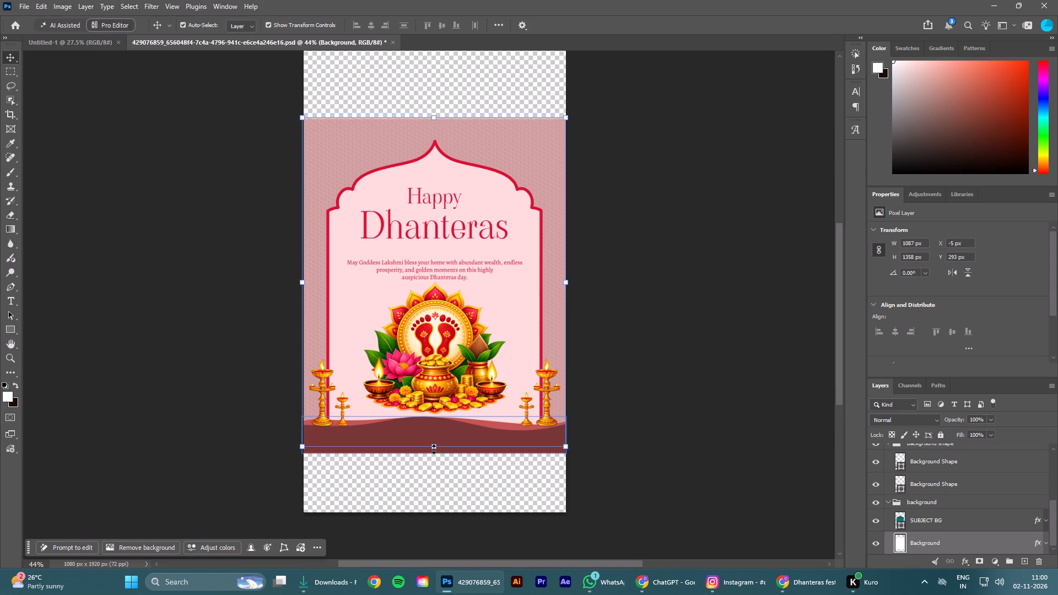
left_click(442, 157)
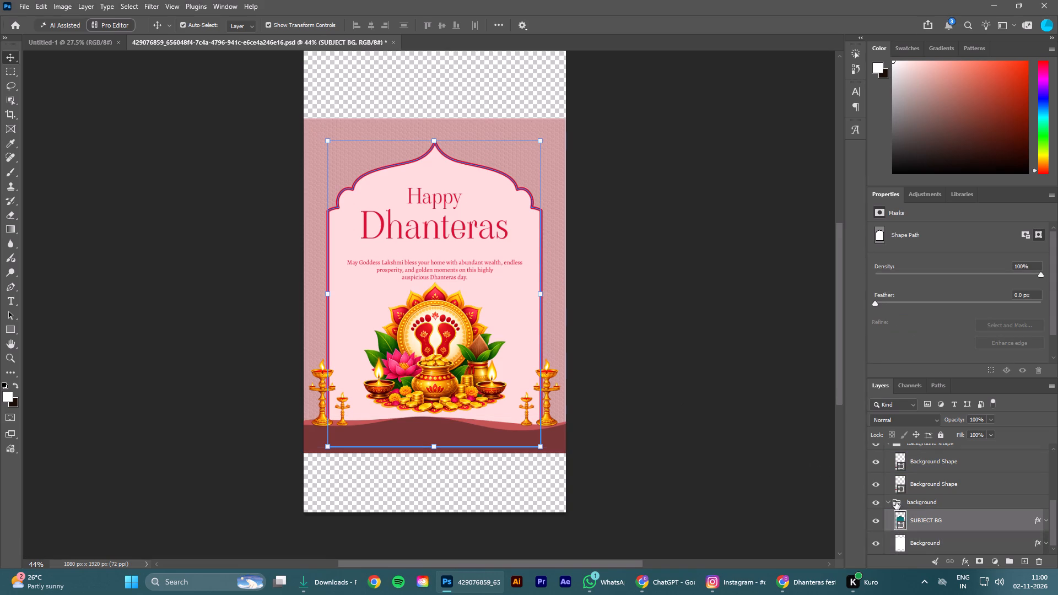
left_click(888, 501)
left_click(886, 485)
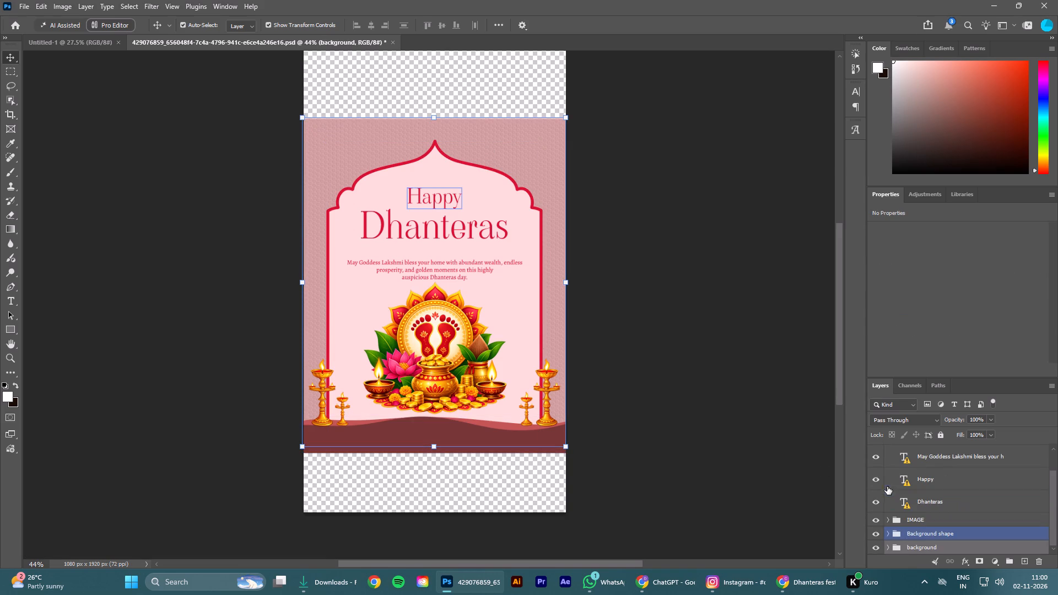
scroll(914, 510, "up", 5)
left_click(891, 464)
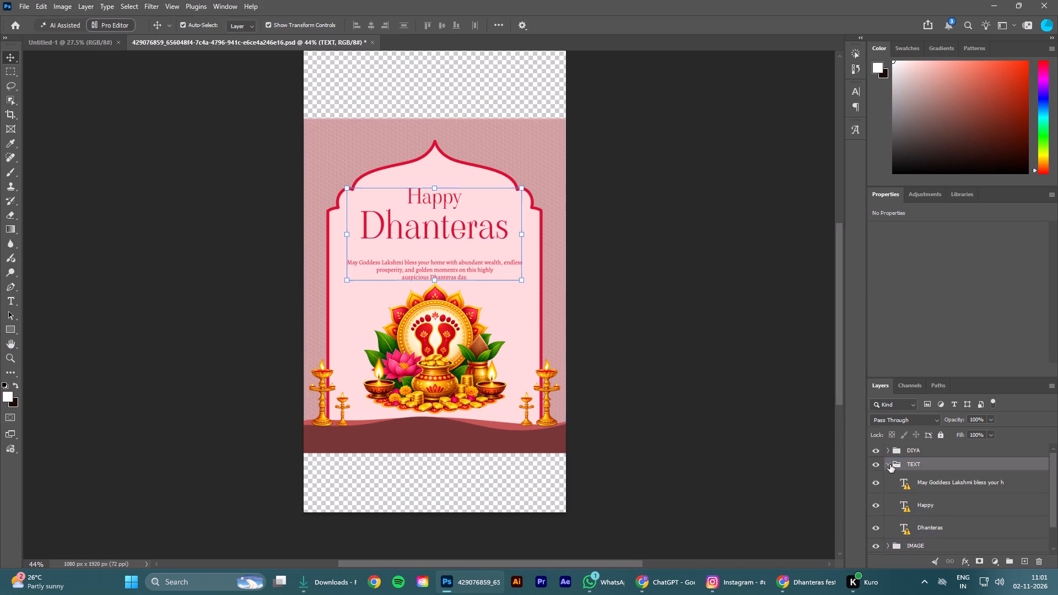
left_click(887, 467)
scroll(924, 479, "up", 4)
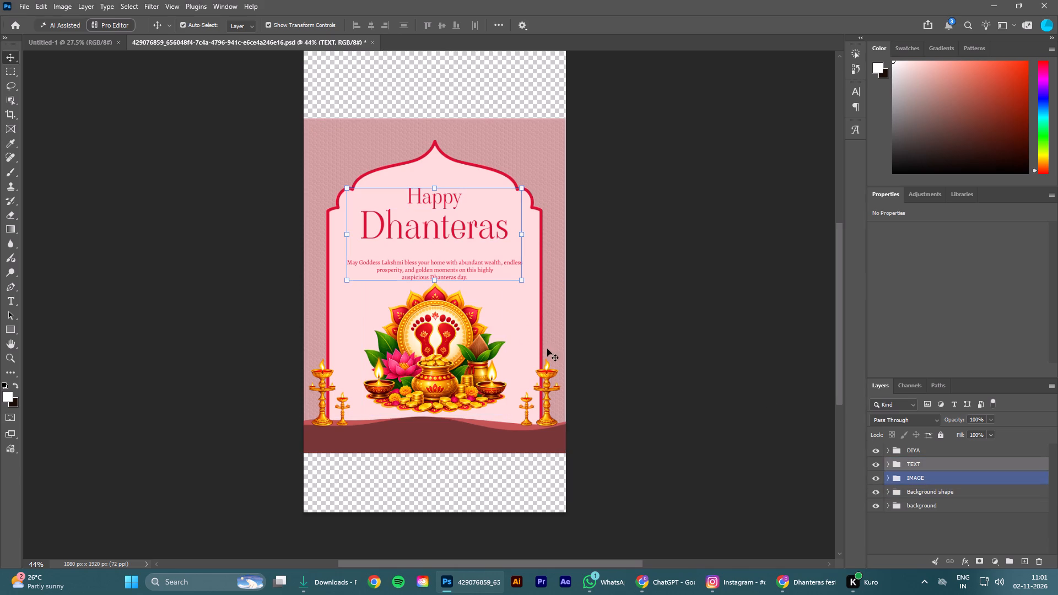
left_click(621, 258)
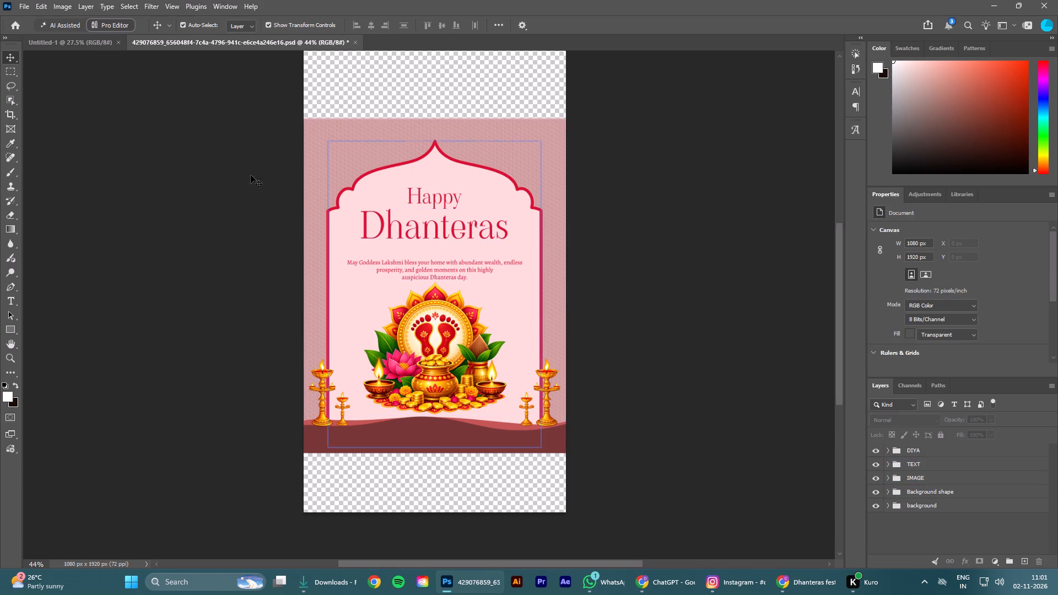
Hide the DIYA, TEXT, IMAGE and Background shape groups and the SUBJECT BG layer, leaving only the patterned Background layer visible.
scroll(214, 172, "up", 1)
left_click(555, 137)
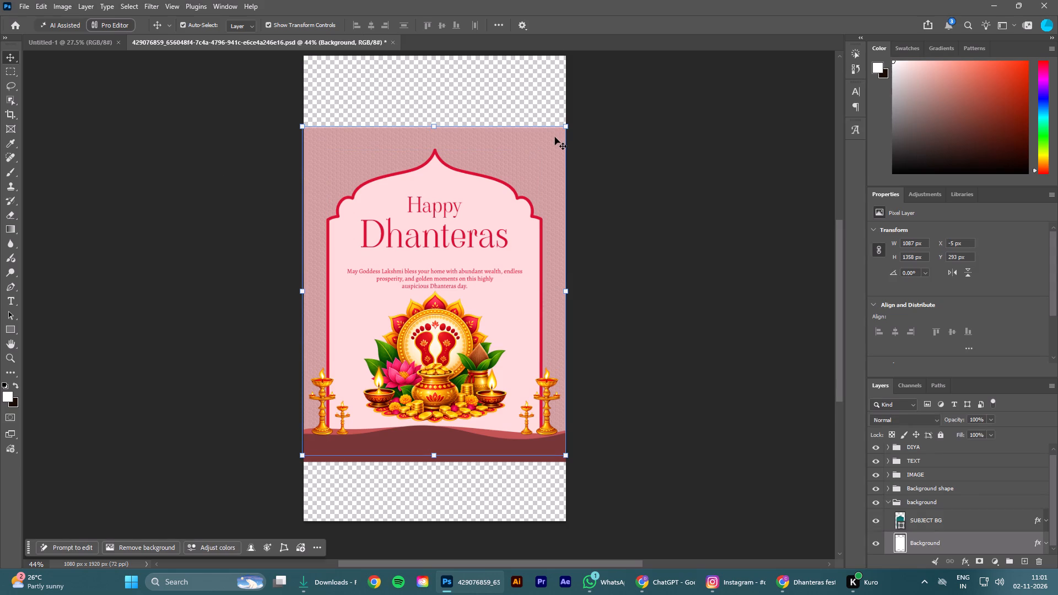
left_click(875, 543)
left_click(875, 544)
left_click(877, 518)
left_click(874, 505)
left_click(874, 493)
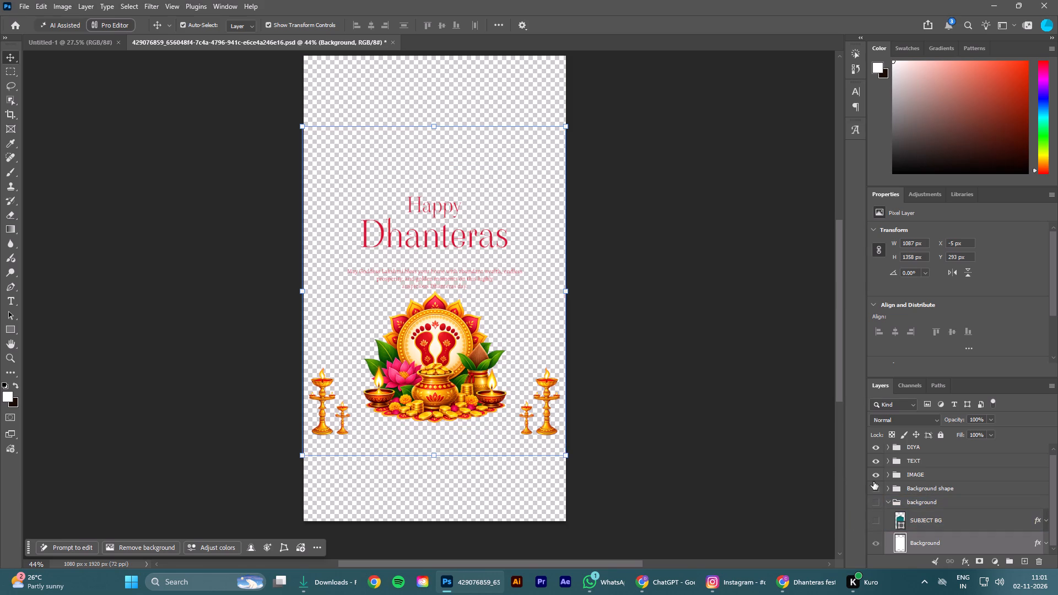
left_click(873, 482)
left_click(873, 472)
left_click(875, 455)
left_click(875, 451)
scroll(897, 451, "up", 5)
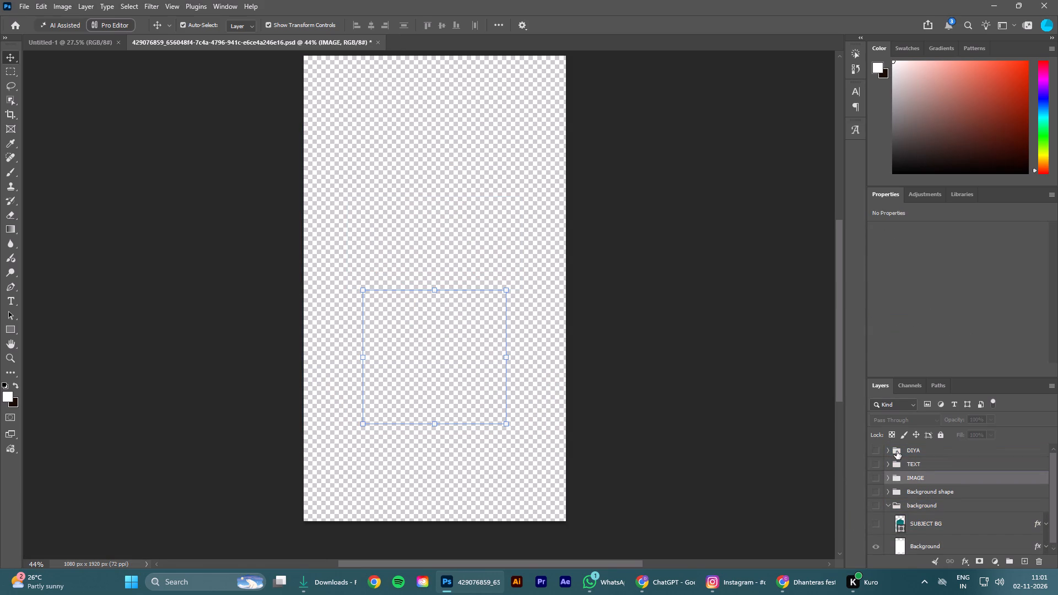
left_click(881, 547)
left_click(880, 548)
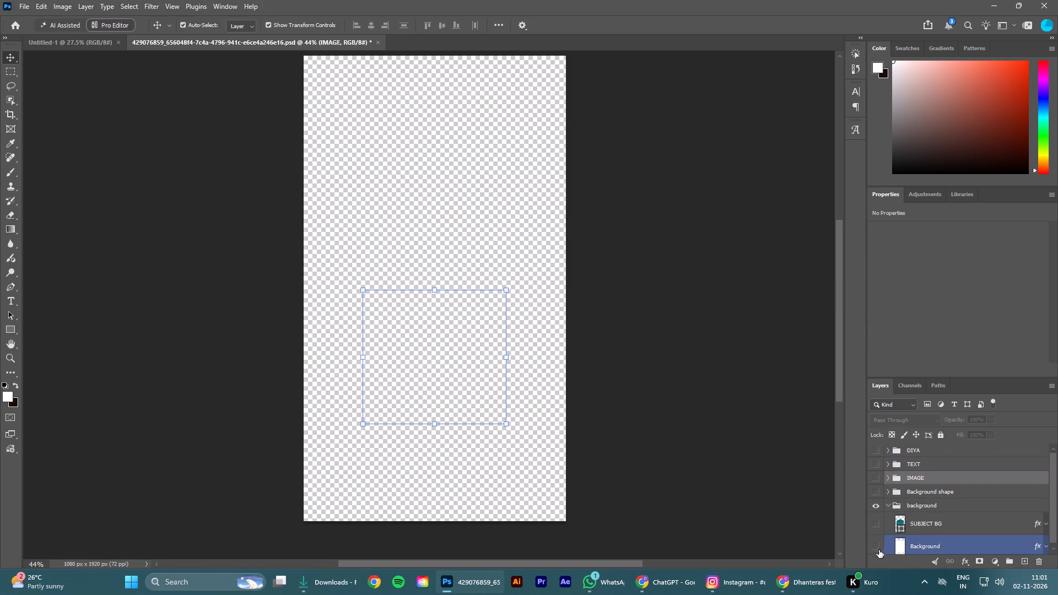
left_click(878, 548)
scroll(848, 483, "down", 2)
left_click(703, 360)
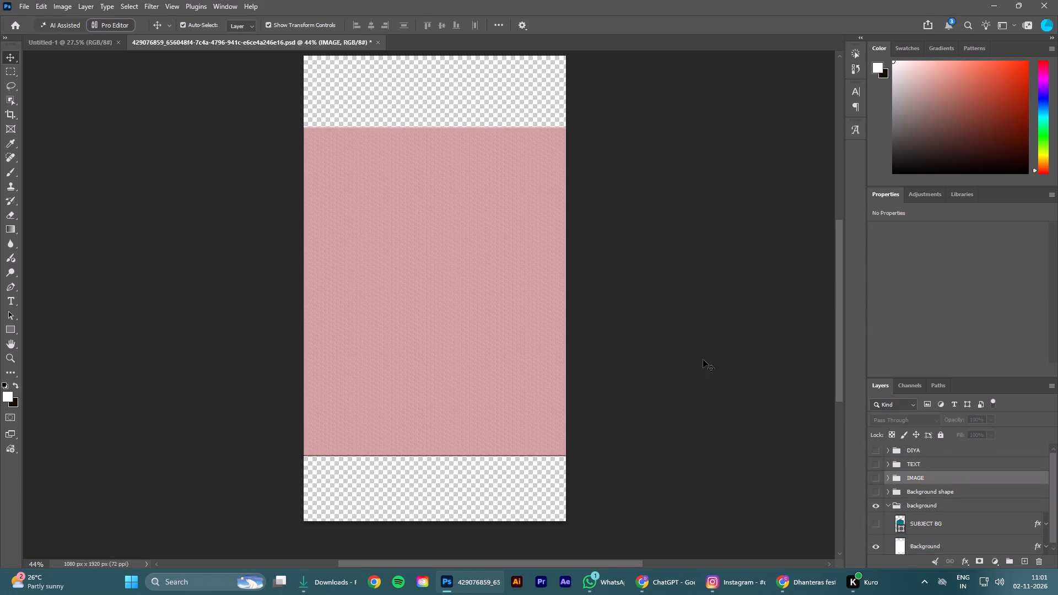
Select the empty strips above and below the pink pattern, slightly overlapping it, and extend the Background layer with a promptless Generative Fill.
scroll(703, 360, "down", 2)
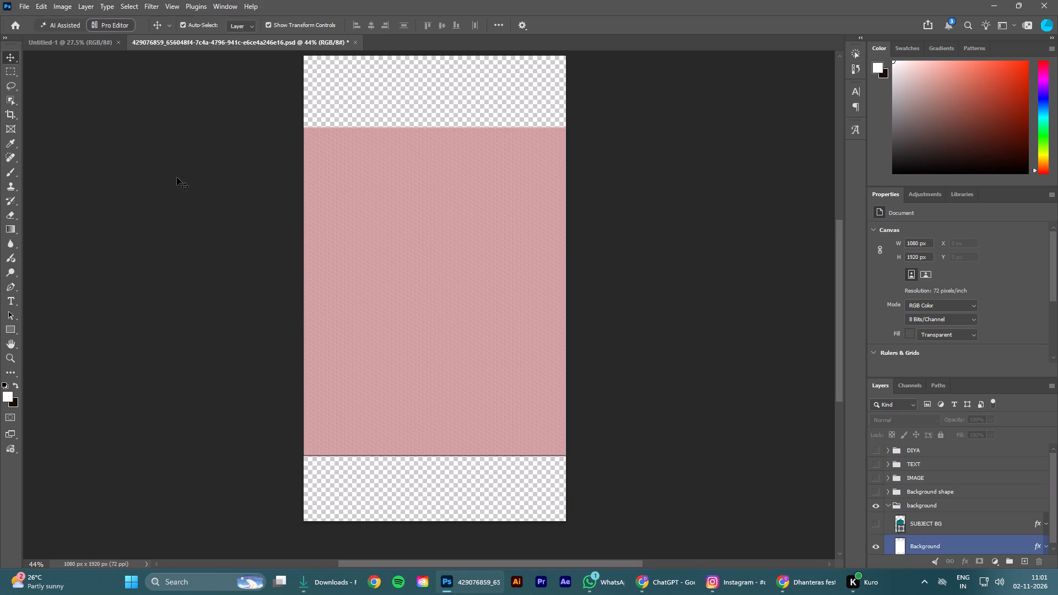
left_click(14, 67)
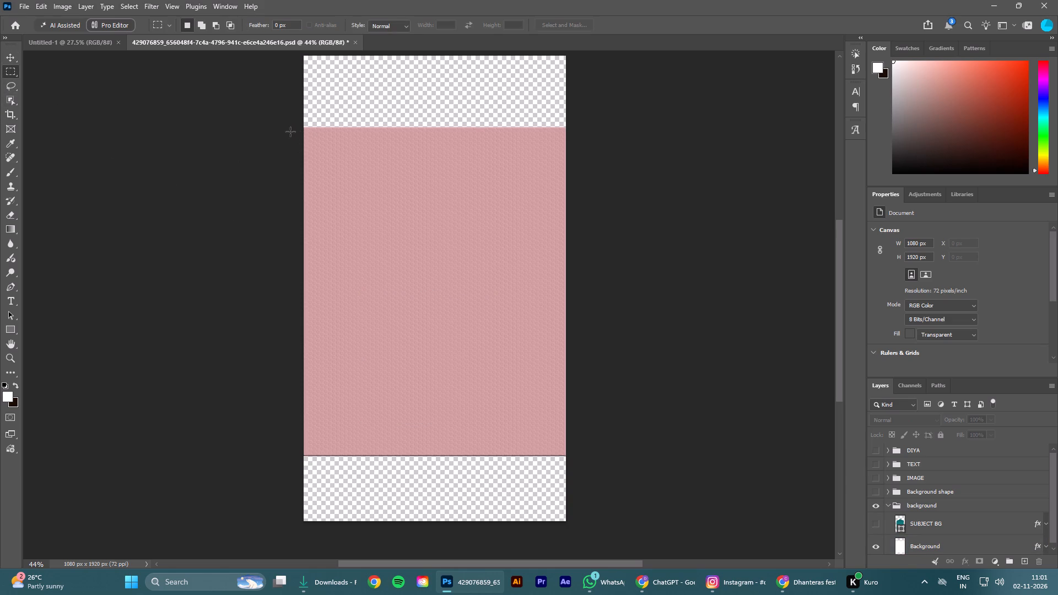
left_click_drag(290, 132, 667, 39)
scroll(597, 358, "down", 13)
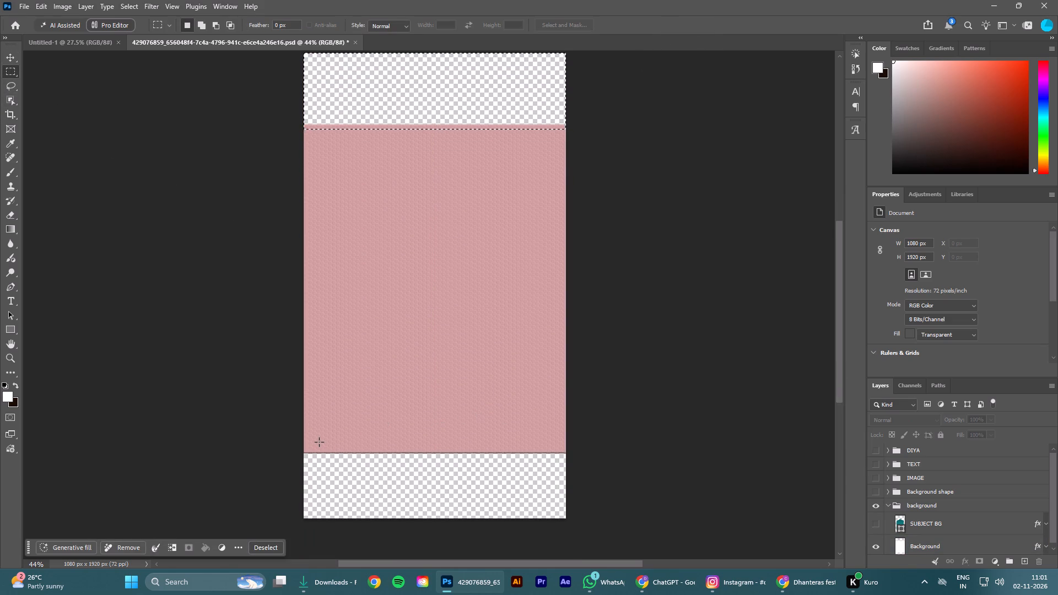
left_click_drag(295, 447, 466, 492, "shift")
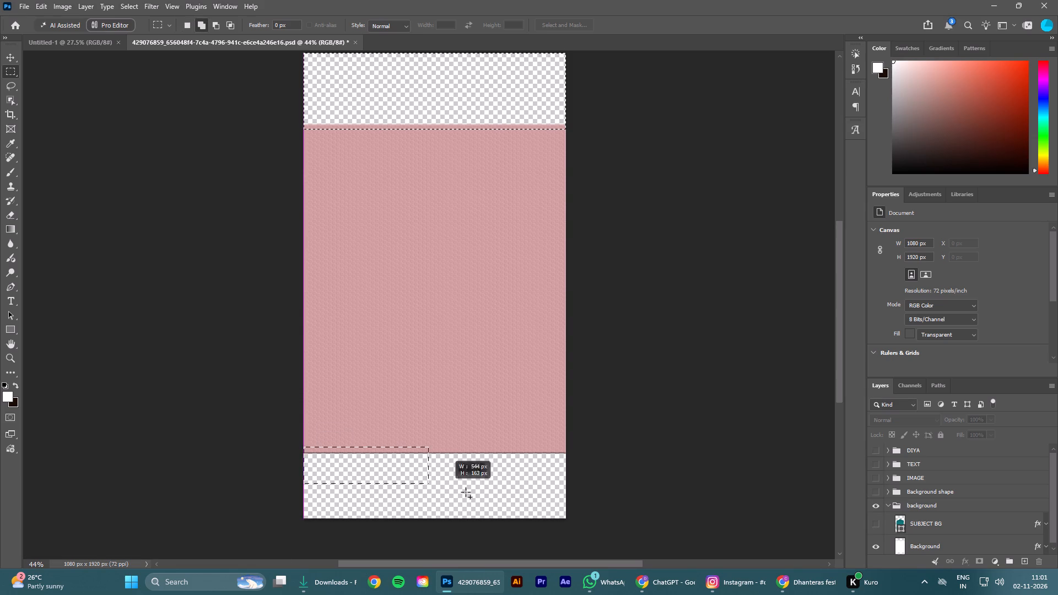
left_click_drag(466, 492, 630, 548, "shift")
scroll(623, 506, "up", 2)
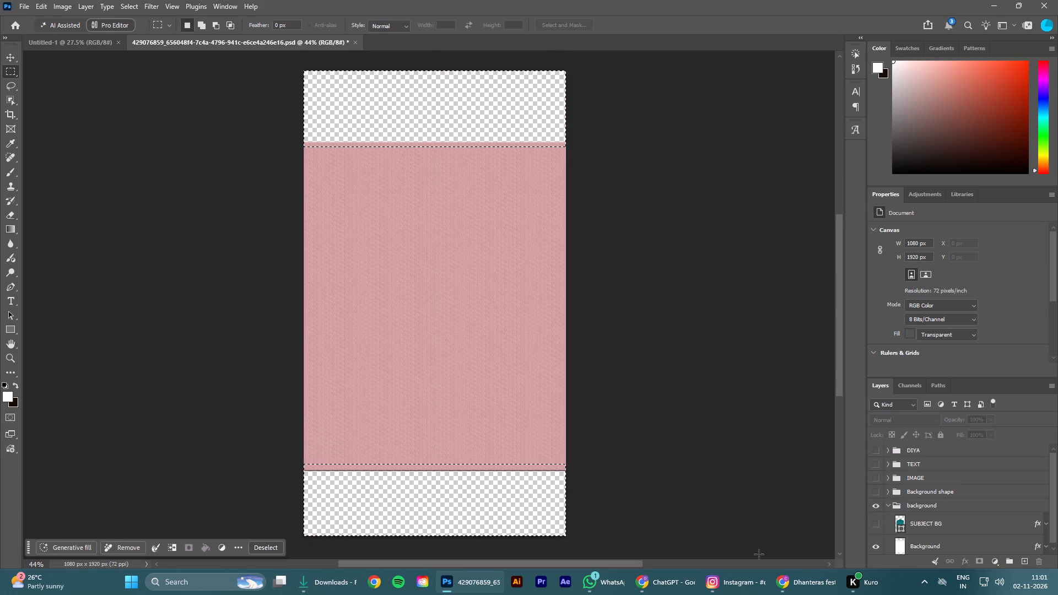
left_click(919, 544)
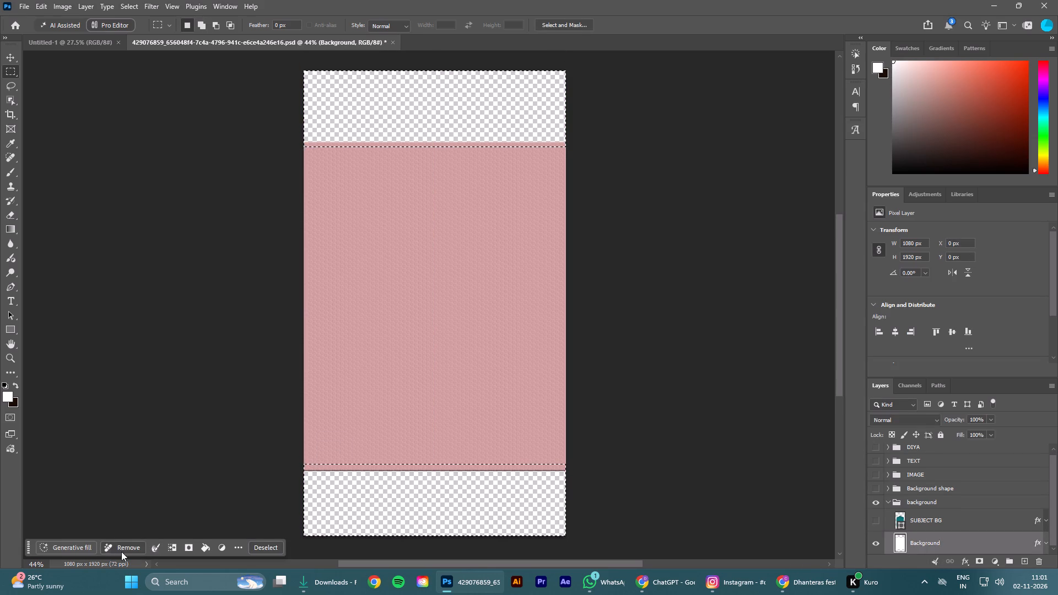
left_click(78, 545)
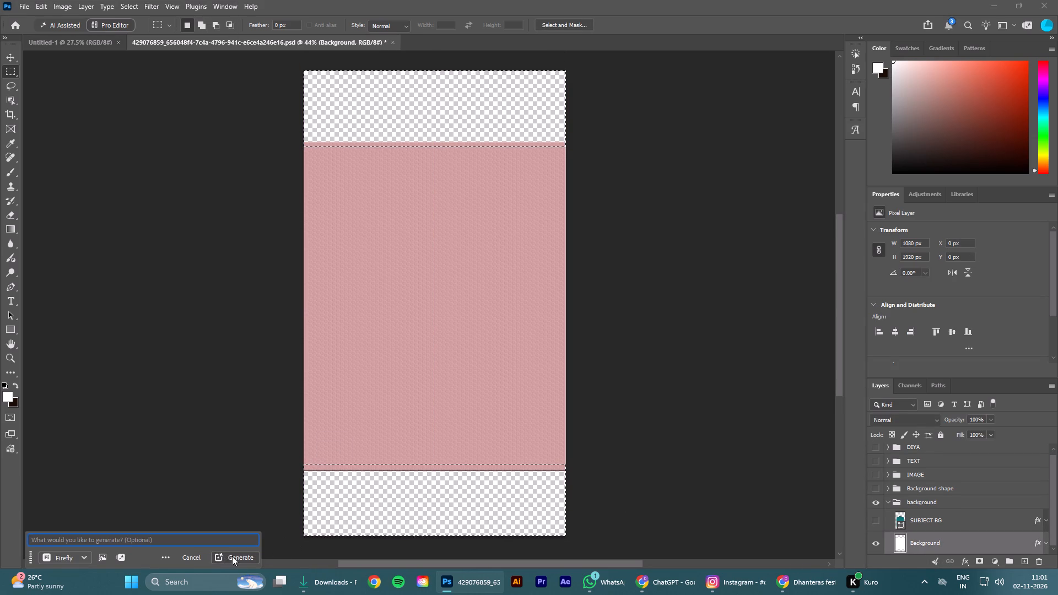
left_click(232, 556)
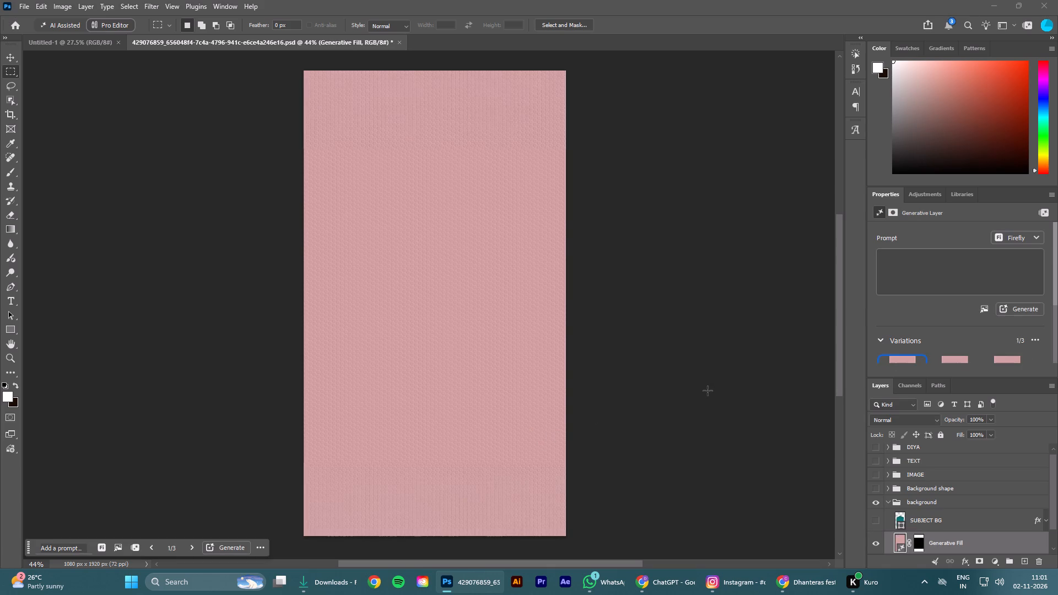
Merge the Generative Fill layer with the Background layer.
scroll(924, 533, "down", 4)
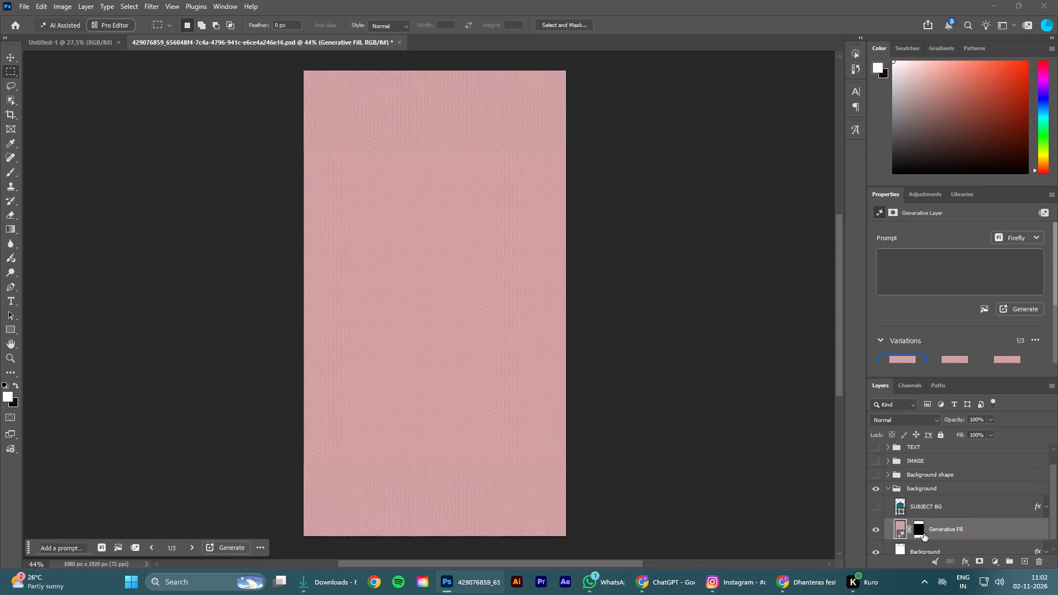
left_click(938, 544)
left_click(934, 514, "ctrl")
right_click(935, 517)
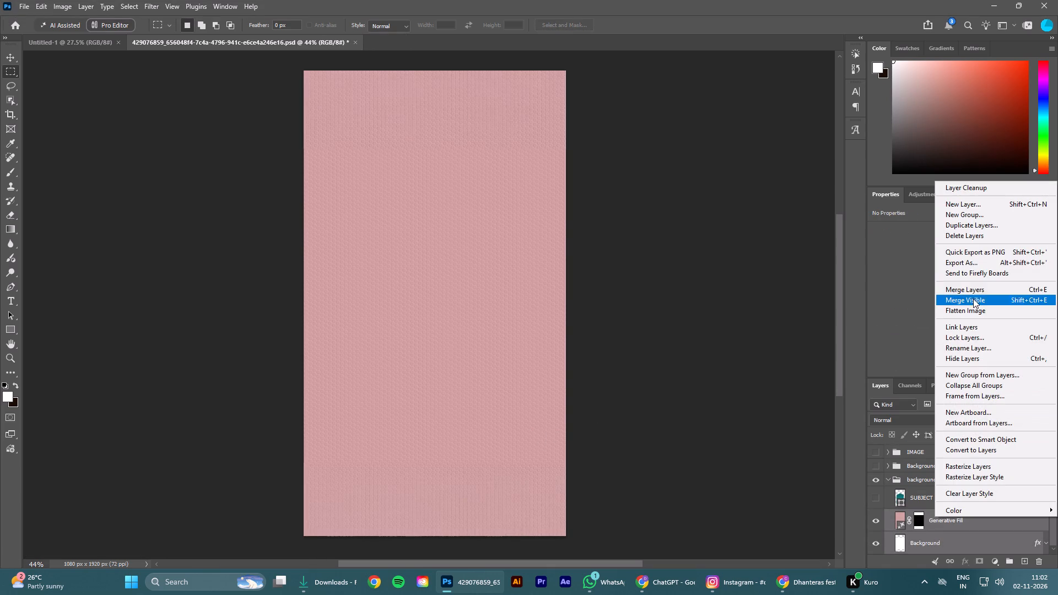
left_click(965, 290)
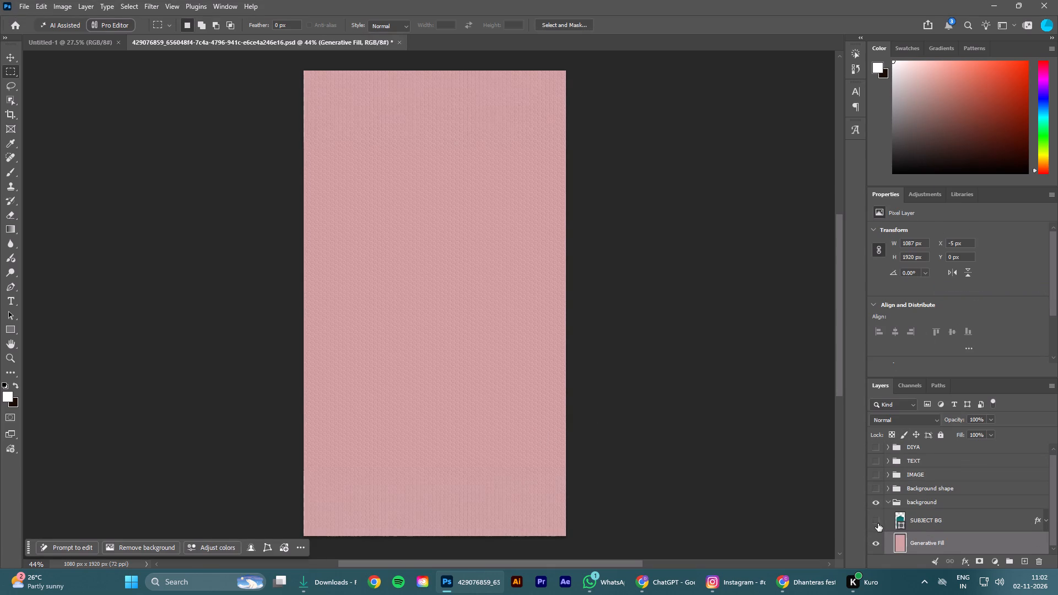
Show the SUBJECT BG arch layer and stretch it vertically in both directions to about 122% height, keeping its width.
left_click(878, 523)
left_click(927, 527)
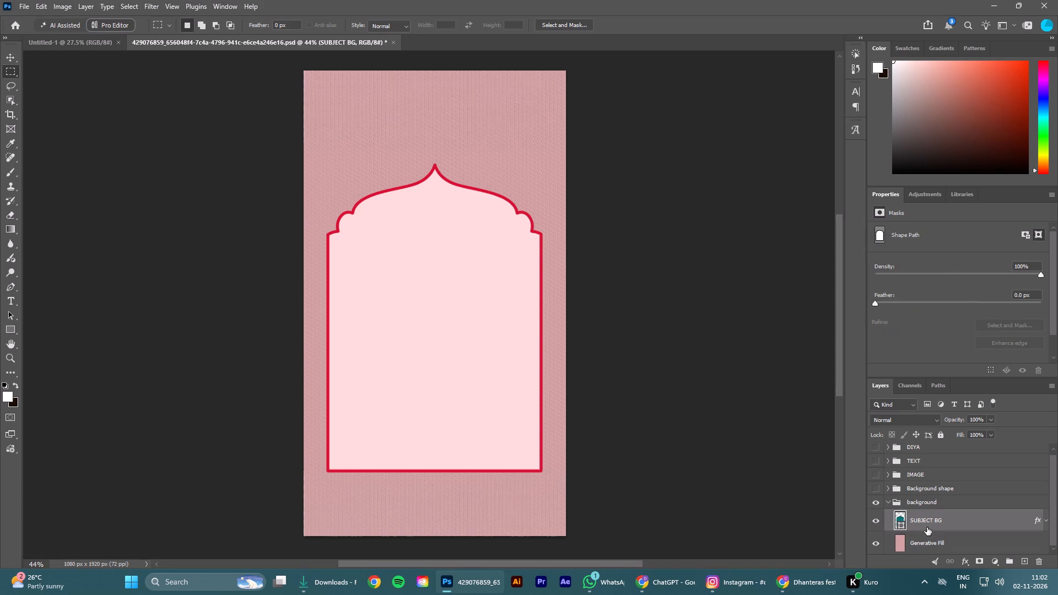
left_click(10, 57)
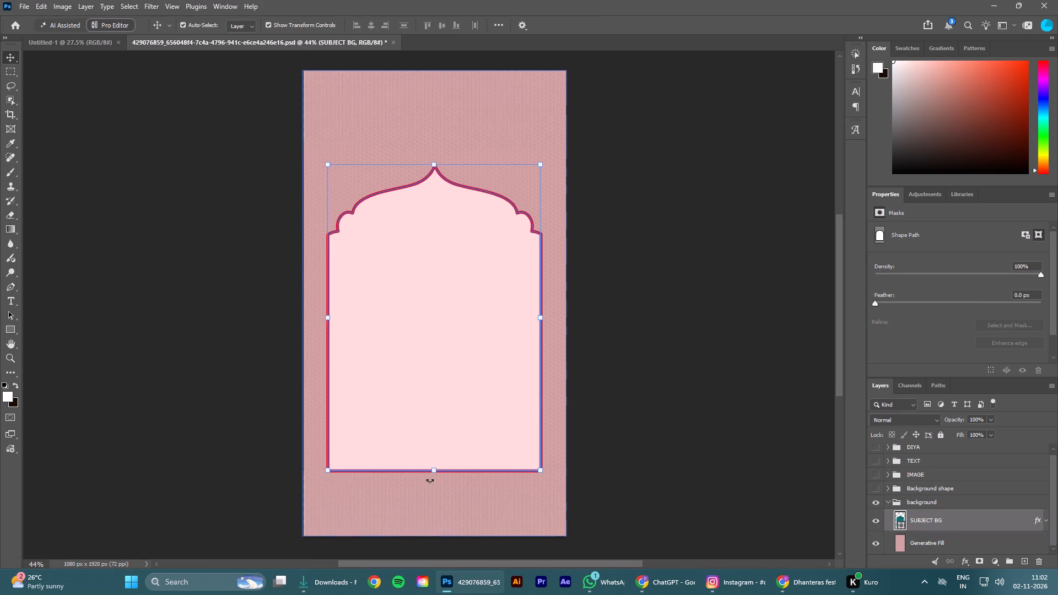
left_click_drag(434, 472, 428, 496, "shift")
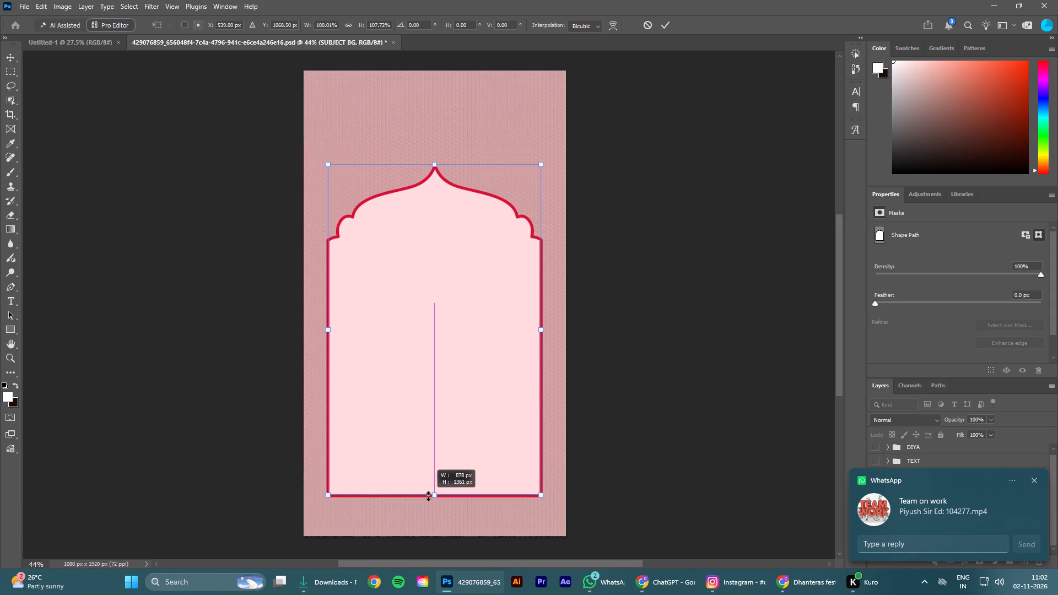
left_click_drag(428, 496, 430, 491, "shift")
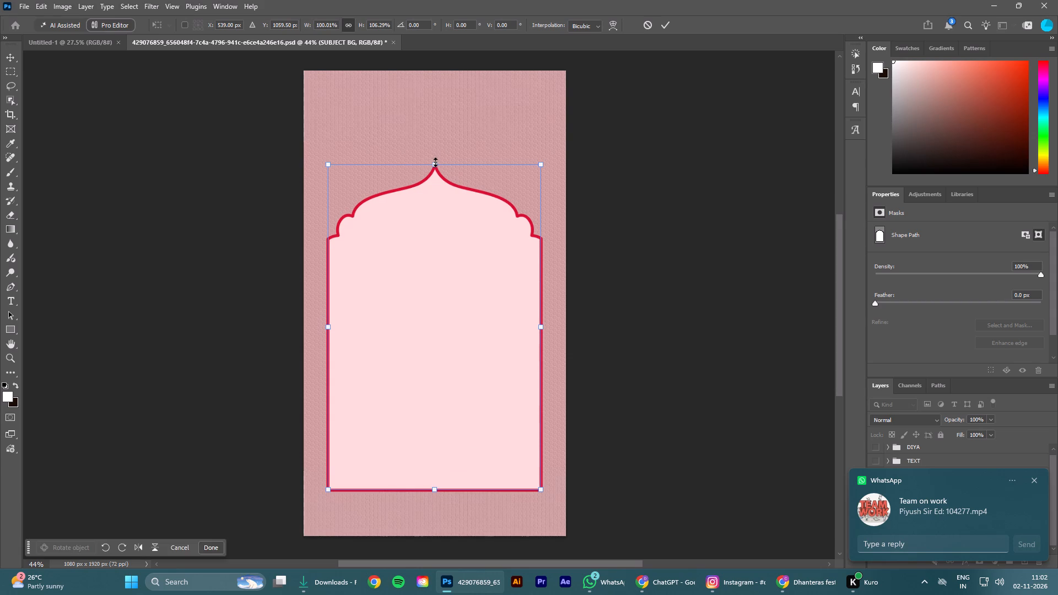
left_click_drag(435, 162, 437, 116, "shift")
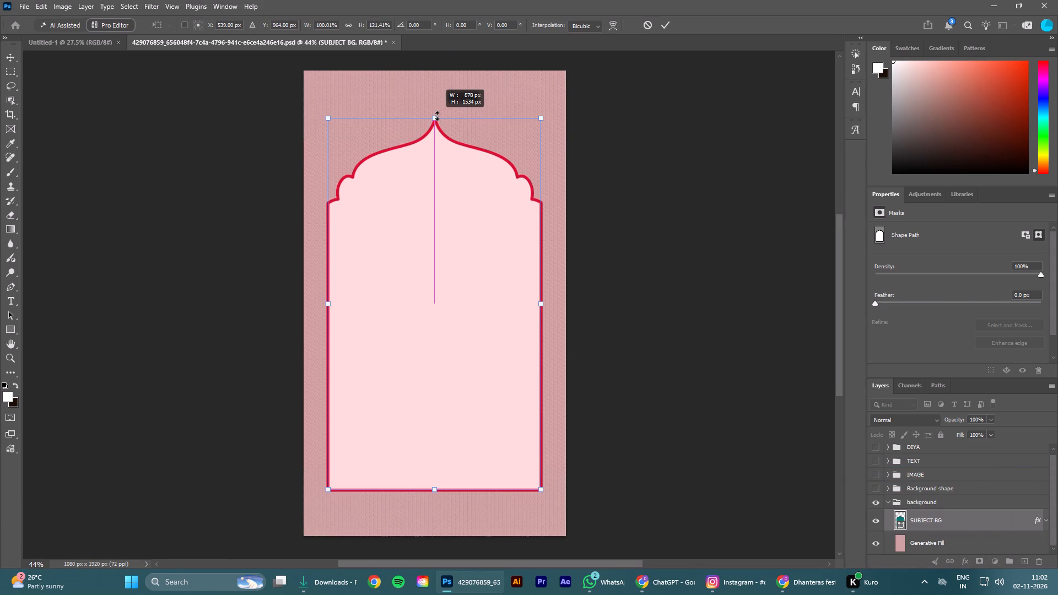
left_click_drag(437, 116, 435, 114, "shift")
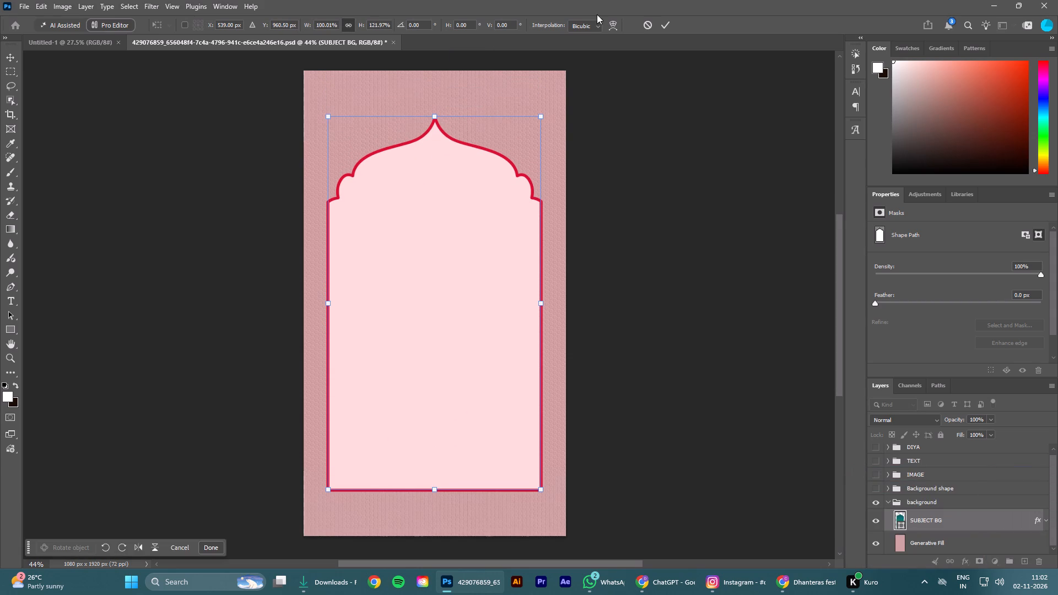
left_click(670, 25)
left_click(671, 198)
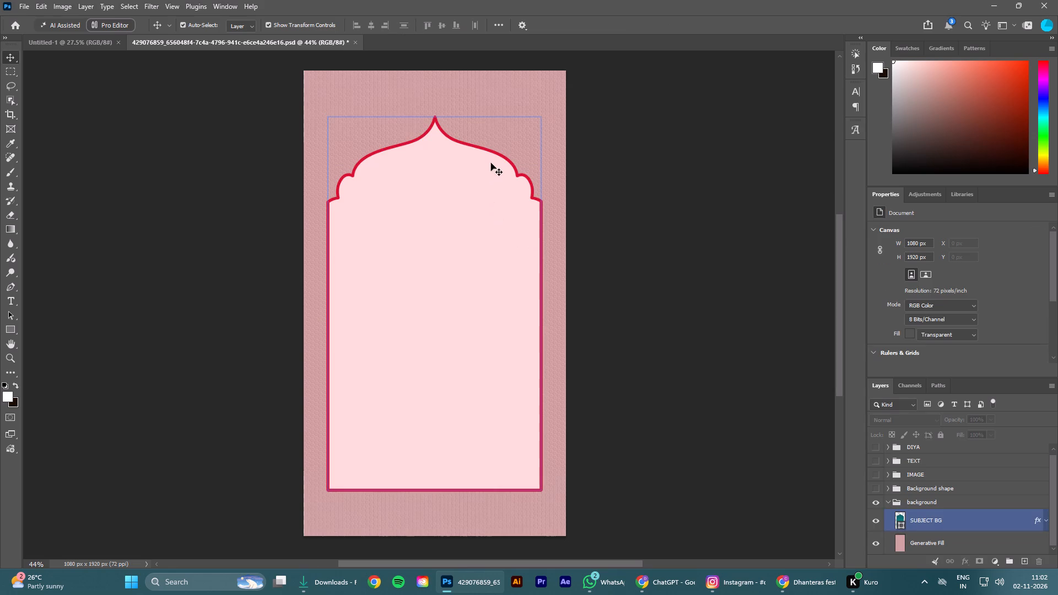
With the SUBJECT BG arch selected, set the alignment reference to Canvas, and deselect the arch.
left_click(494, 152)
left_click(474, 168)
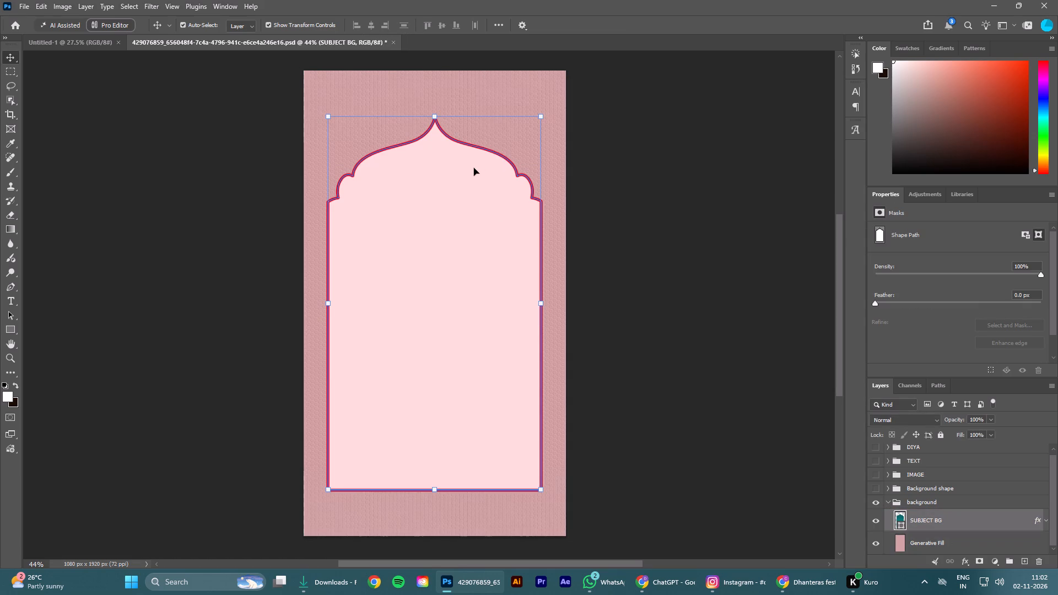
left_click(495, 24)
left_click(530, 126)
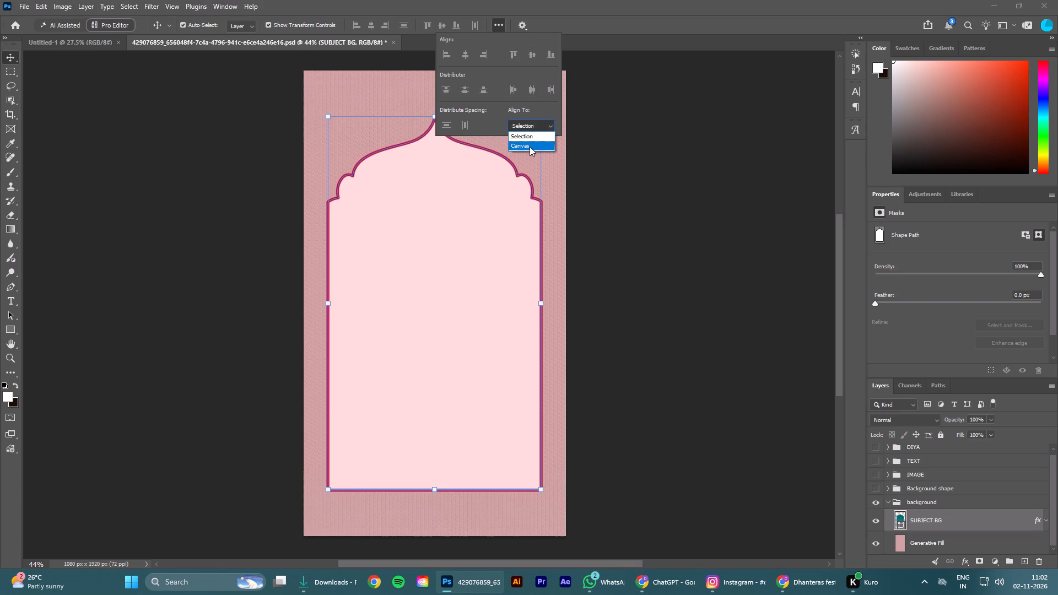
left_click(528, 147)
left_click(678, 228)
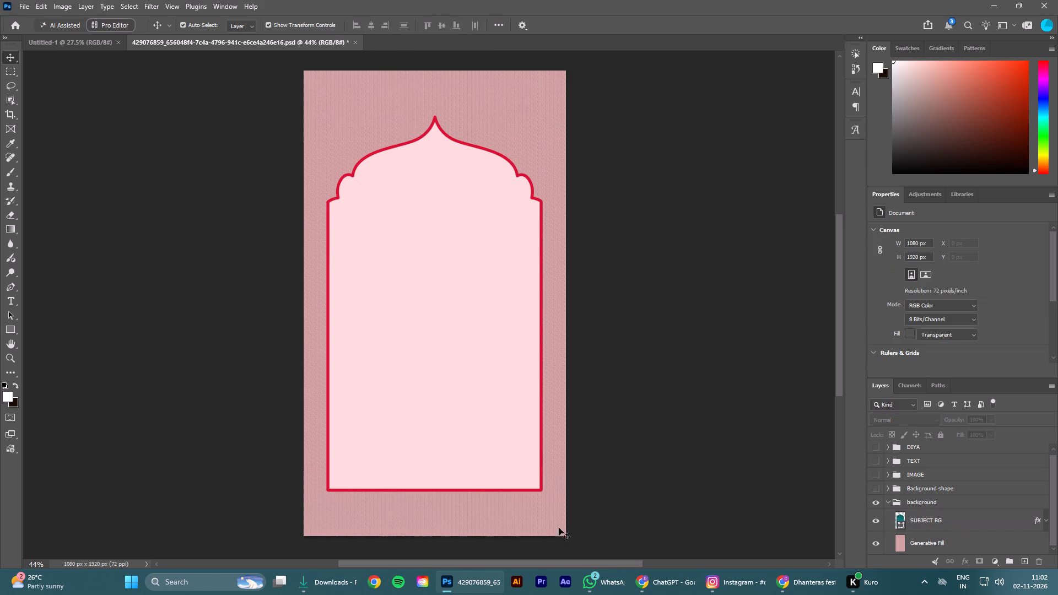
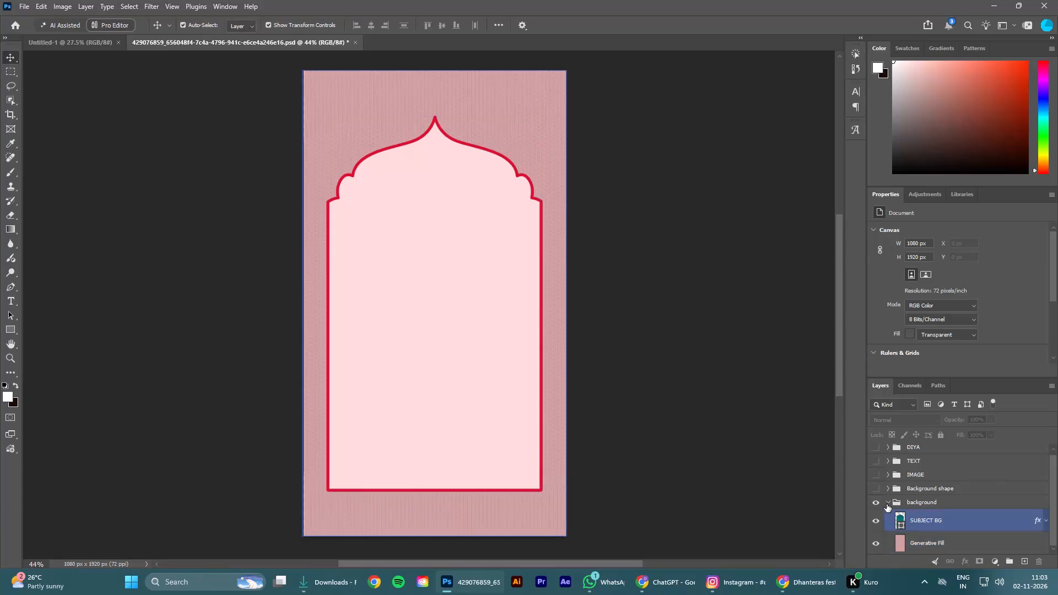
Show the Background shape group and move its dark maroon wave down toward the bottom edge of the canvas.
left_click(887, 502)
left_click(877, 493)
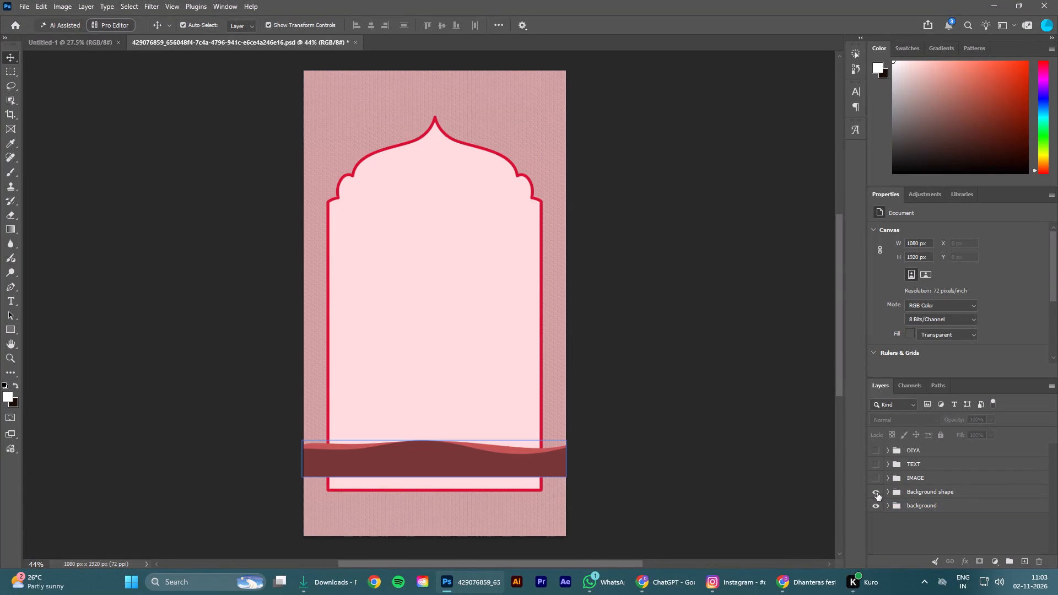
left_click_drag(513, 462, 512, 482)
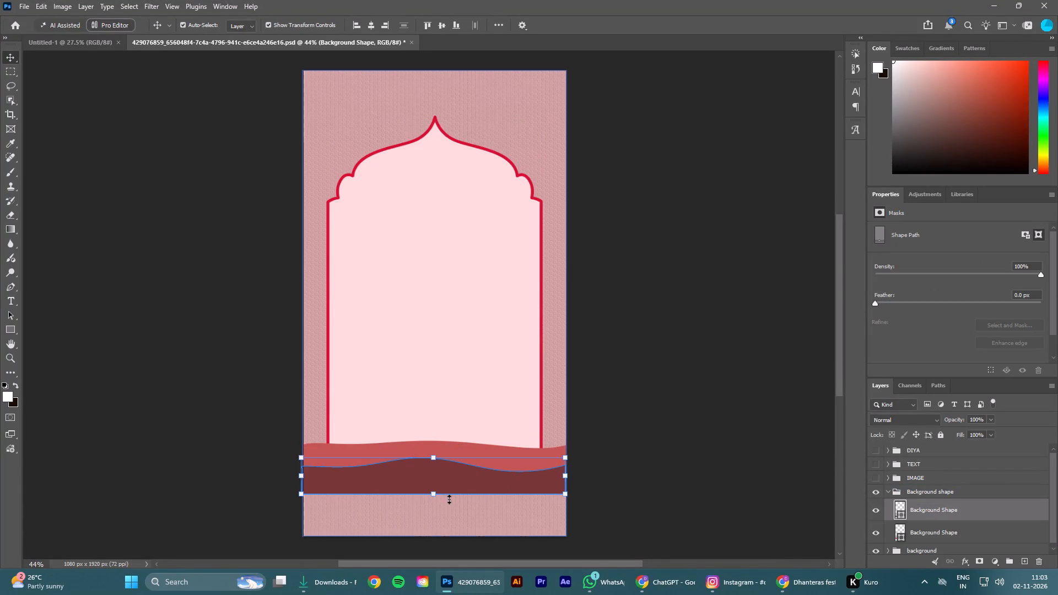
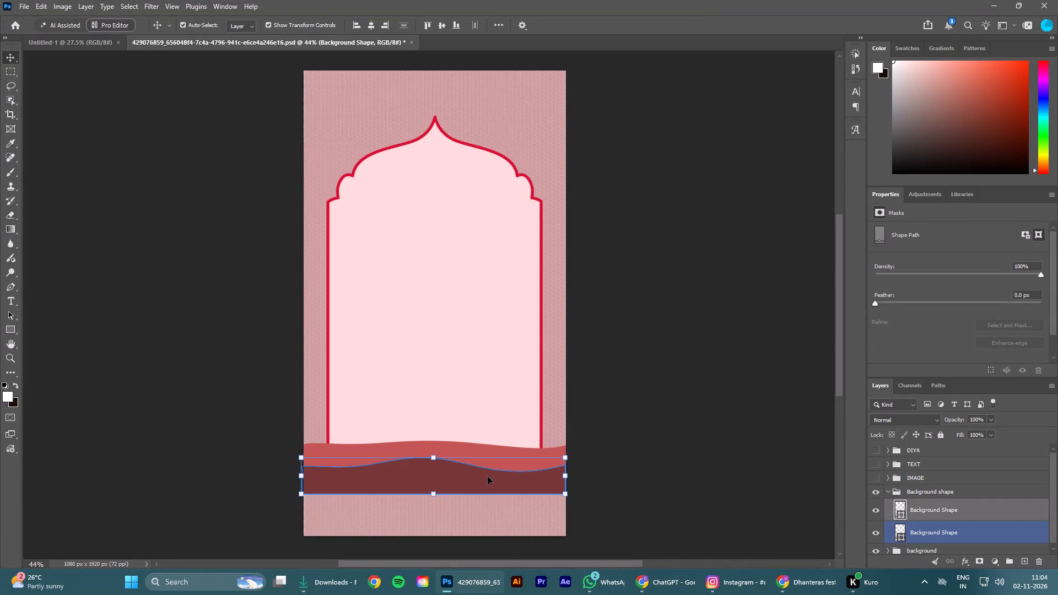
Select both Background Shape wave layers and move them down together to nearly meet the canvas's bottom edge.
left_click(874, 507)
left_click(874, 507)
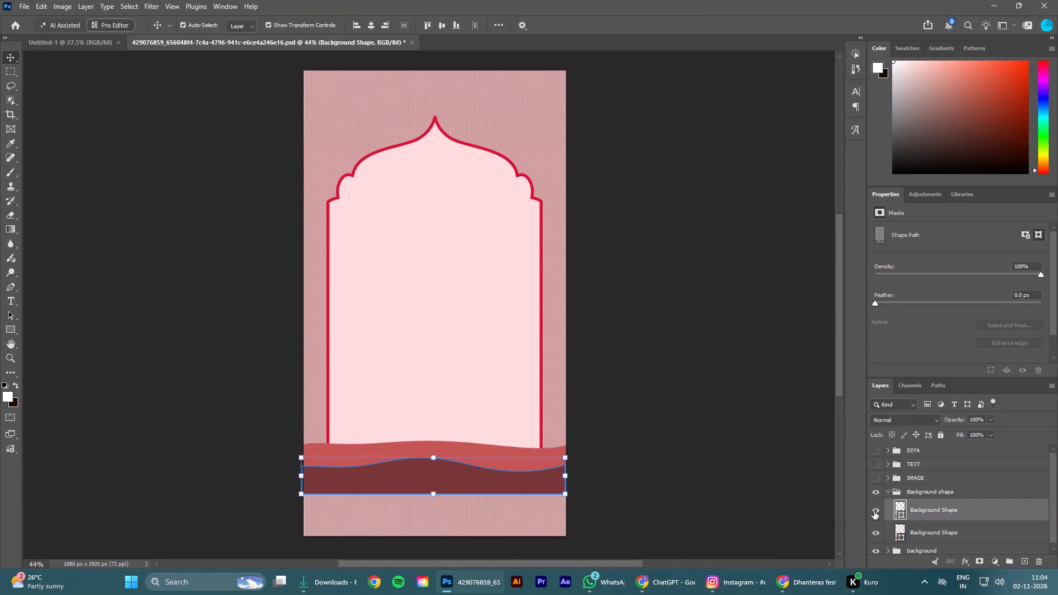
double_click(875, 533)
left_click(926, 512, "ctrl")
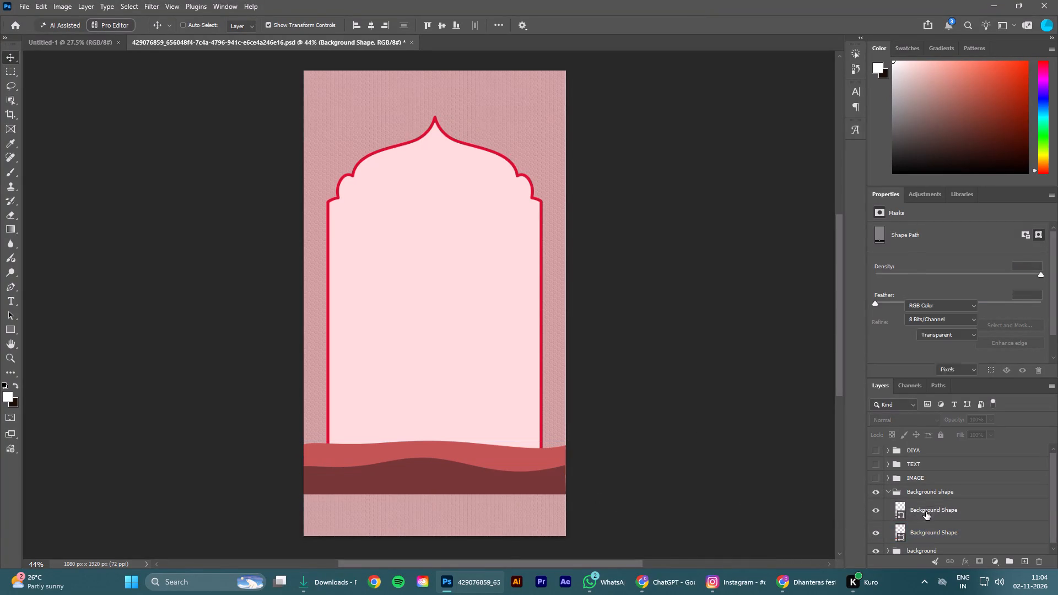
left_click(922, 538, "ctrl")
left_click(921, 514, "ctrl")
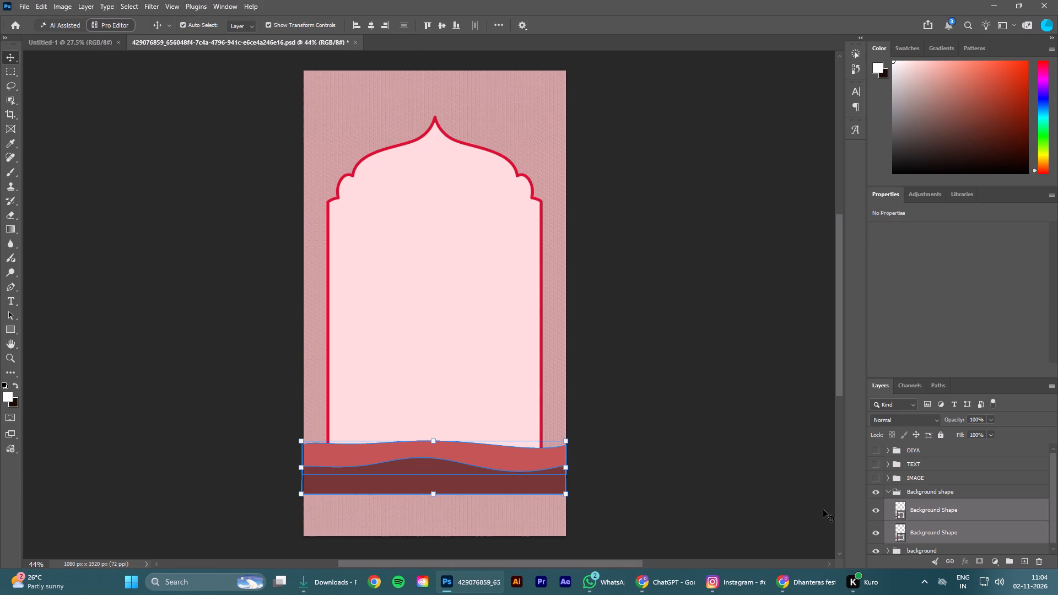
key("shift+Down")
key("shift+Down")
key("shift+Down")
key("shift+Down")
key("shift+Down")
key("shift+Down")
key("shift+Down")
key("shift+Down")
key("shift+Down")
key("shift+Down")
key("shift+Down")
key("shift+Down")
key("shift+Down")
key("shift+Down")
key("shift+Down")
key("shift+Down")
key("shift+Down")
key("shift+Down")
key("shift+Down")
key("shift+Down")
key("shift+Down")
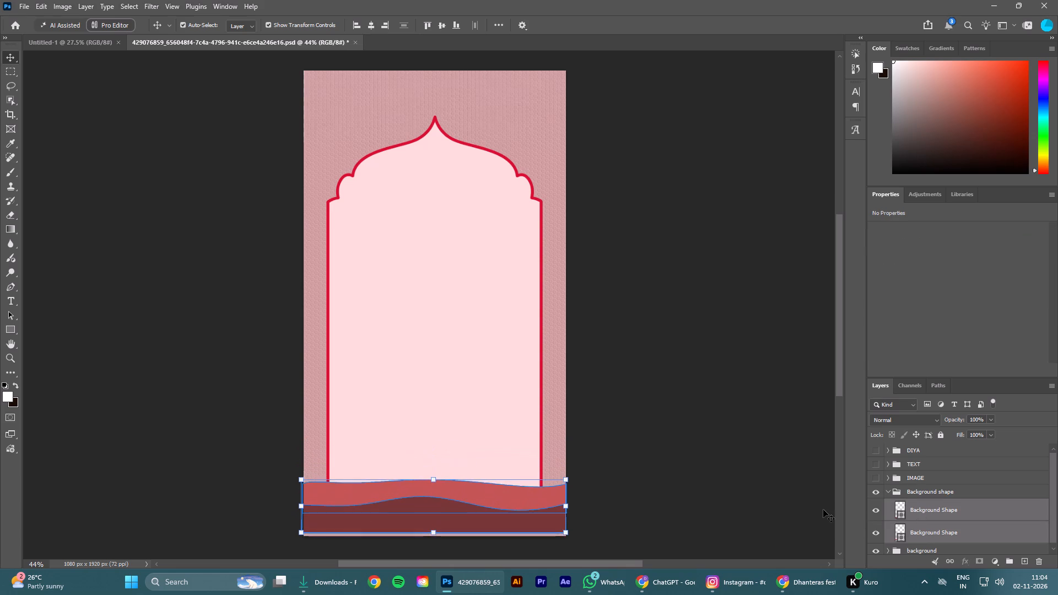
key("shift+Down")
key("shift+Down")
key("shift+Up")
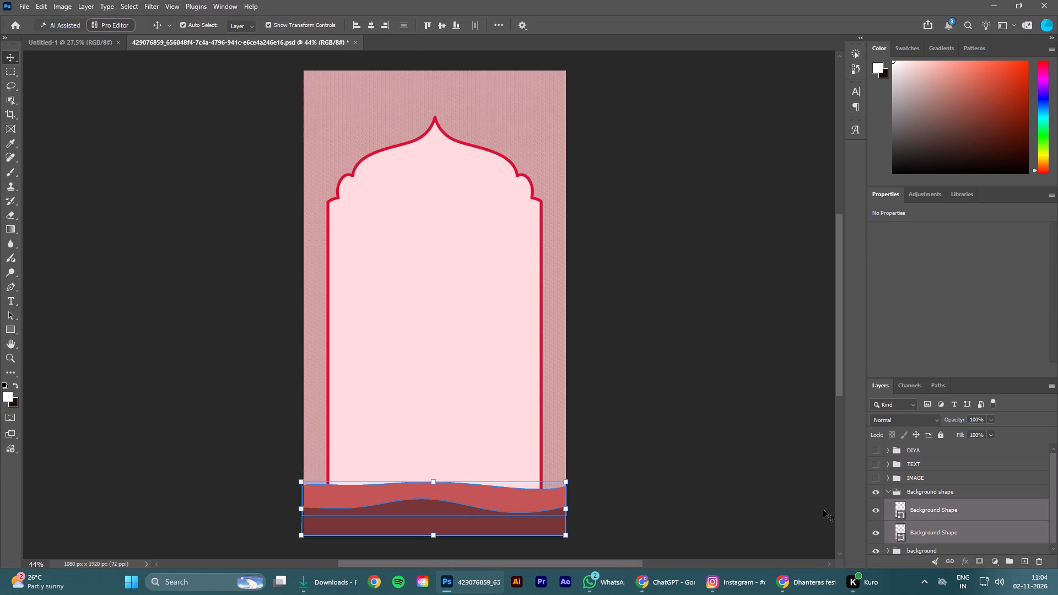
key("shift+Up")
key("shift+Down")
key("shift+Up")
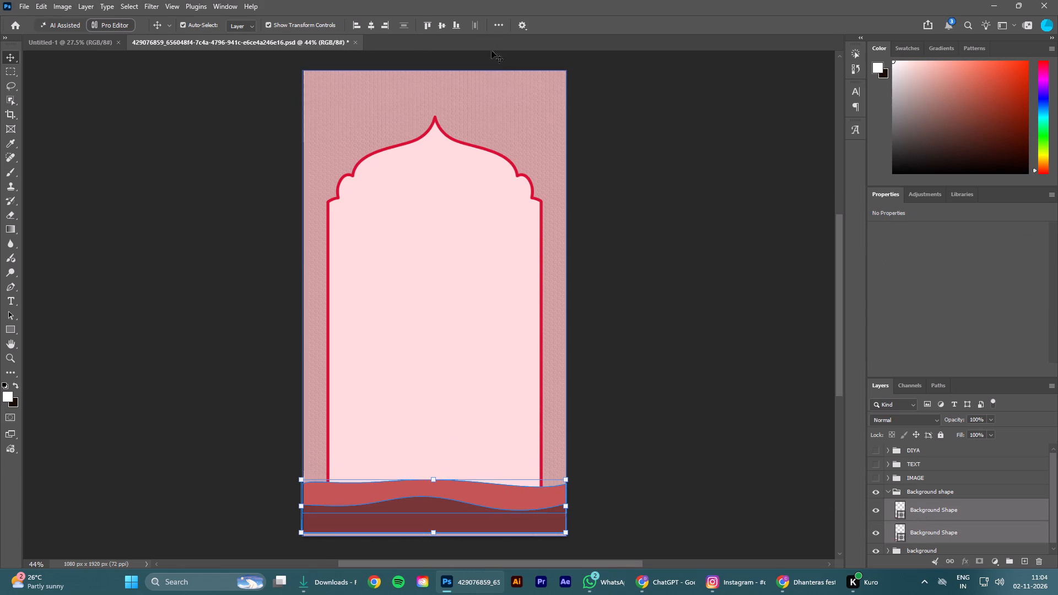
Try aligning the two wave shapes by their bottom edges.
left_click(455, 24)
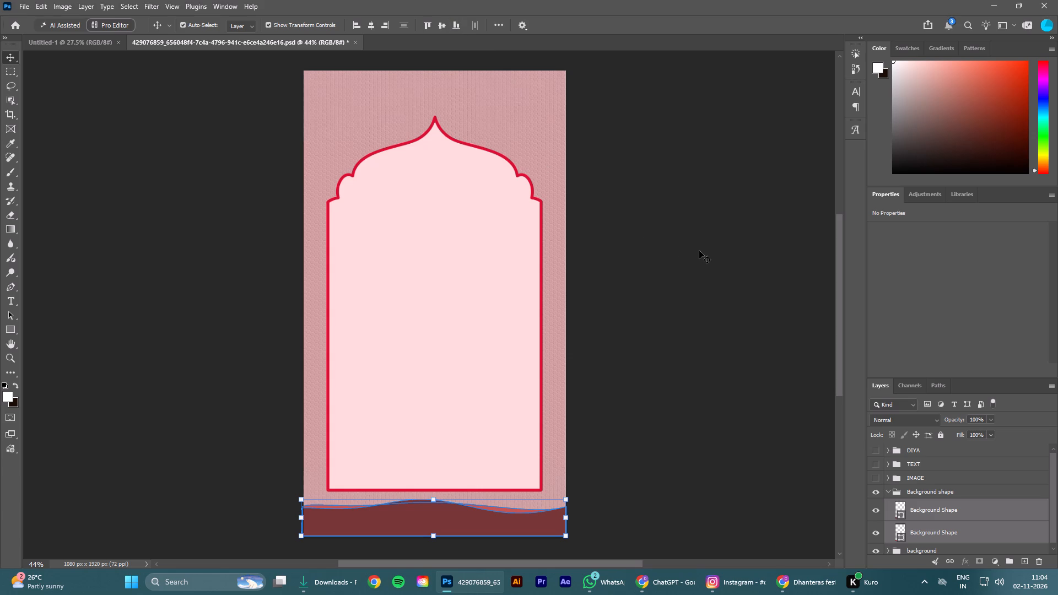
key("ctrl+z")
Nudge both wave shapes down so they sit flush with the canvas's bottom edge, and deselect them.
key("shift+Down")
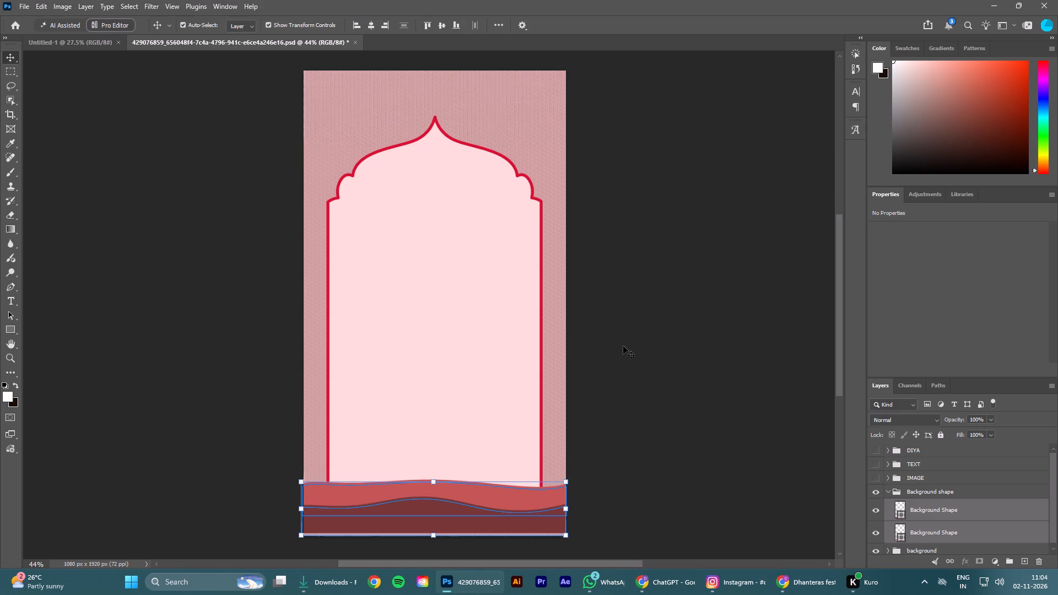
key("Down")
left_click(615, 340)
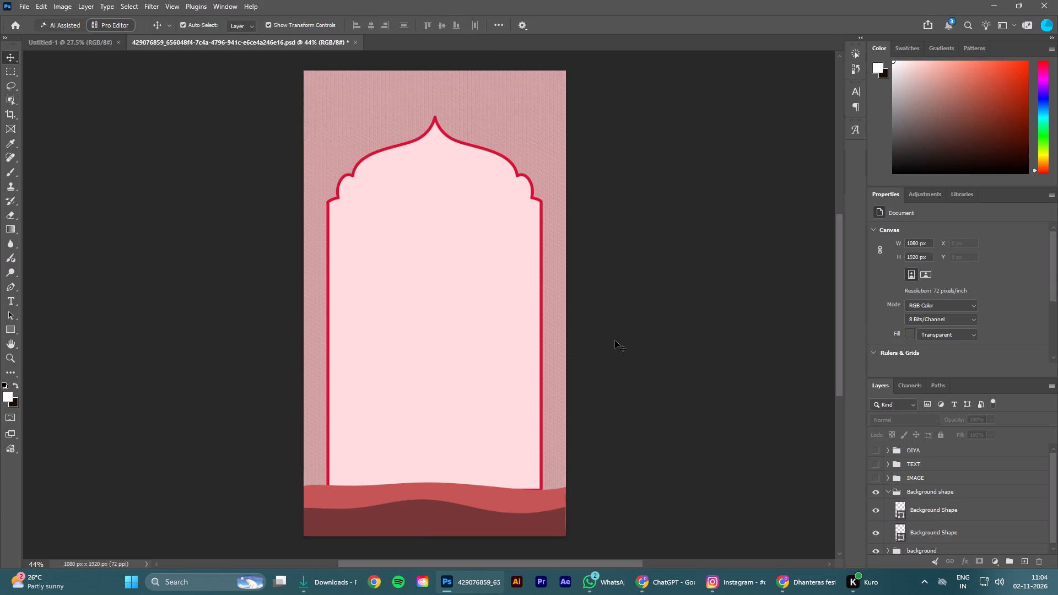
Collapse the Background shape group, then show and select the IMAGE group with the footprints artwork.
left_click(889, 490)
left_click(874, 475)
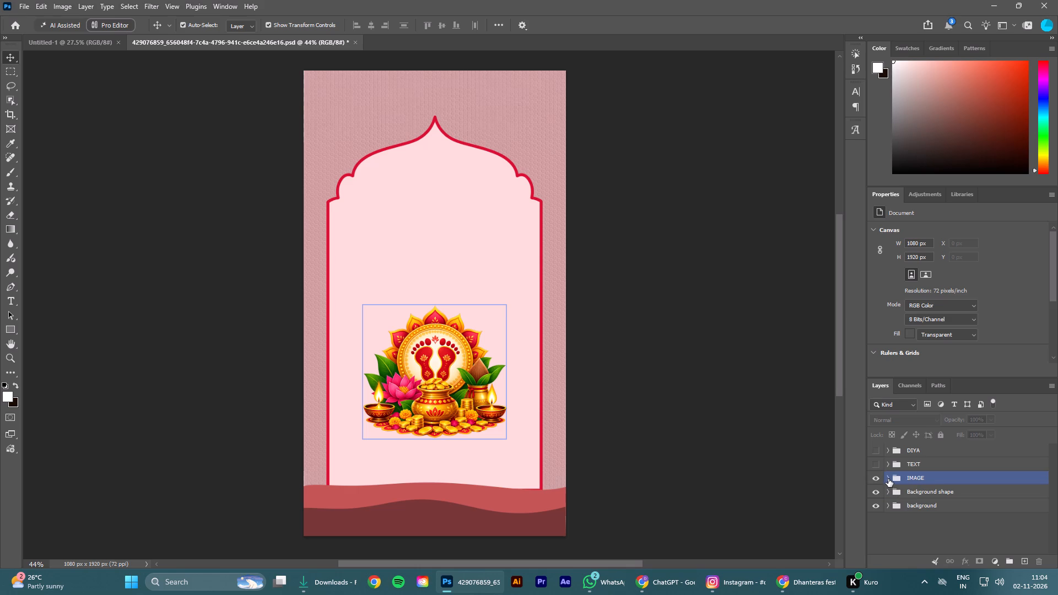
left_click(894, 476)
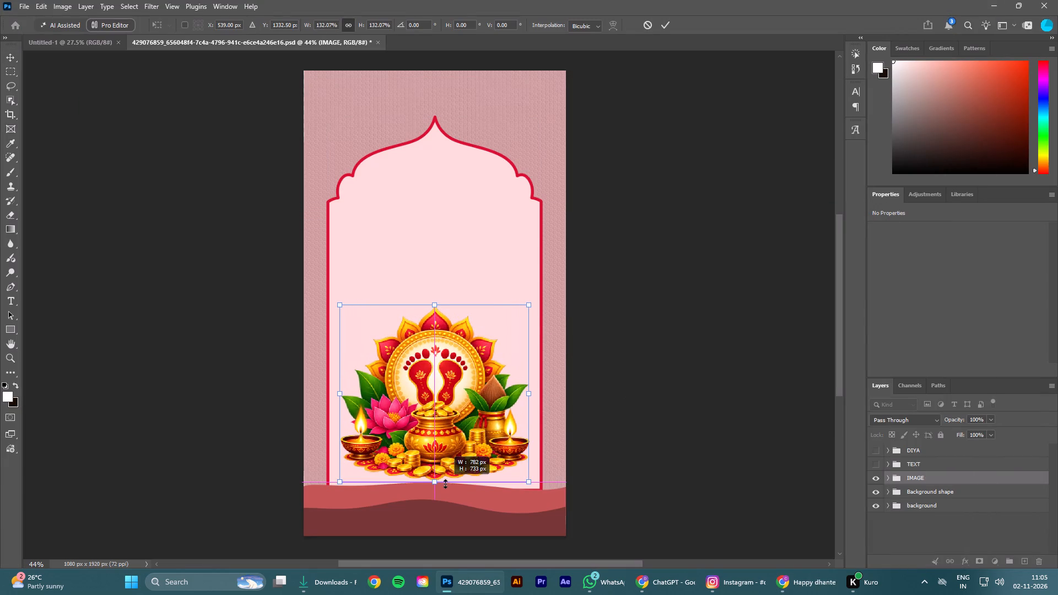
left_click_drag(445, 484, 451, 474)
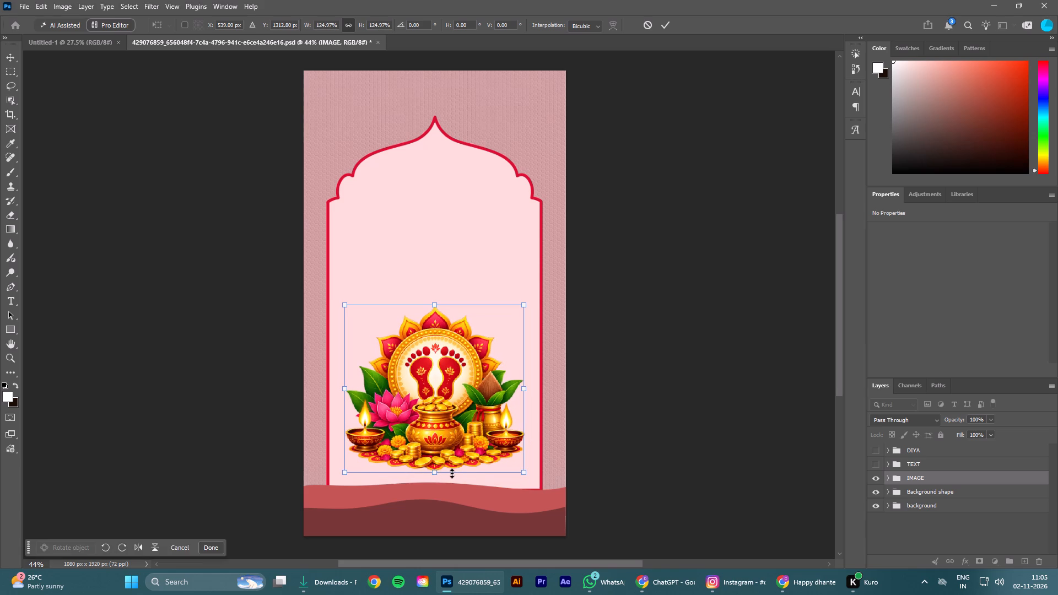
key("shift+Down")
key("shift+Down")
key("shift+Down")
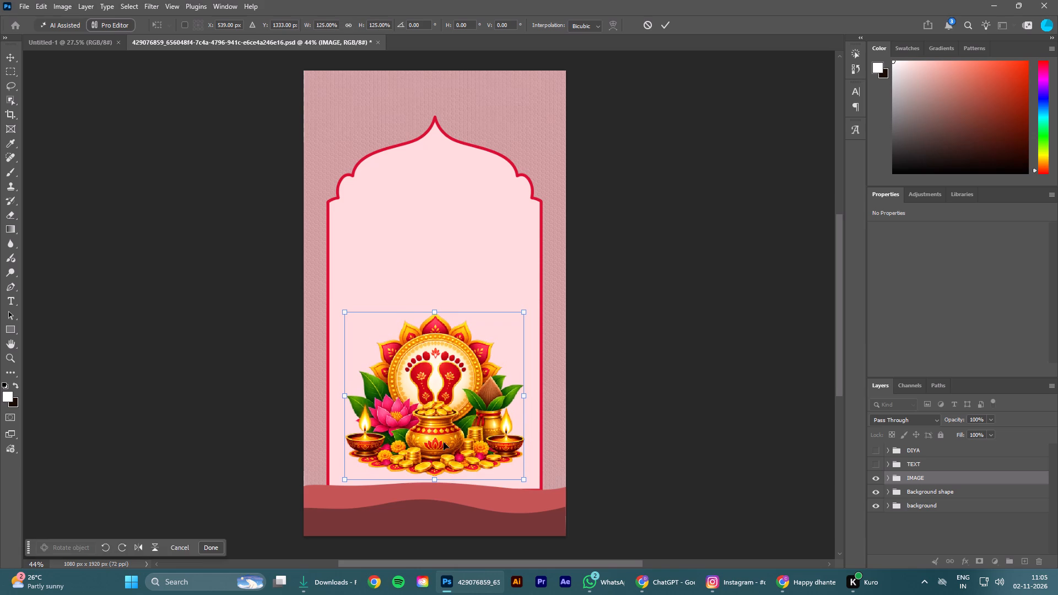
key("shift+Up")
left_click(663, 27)
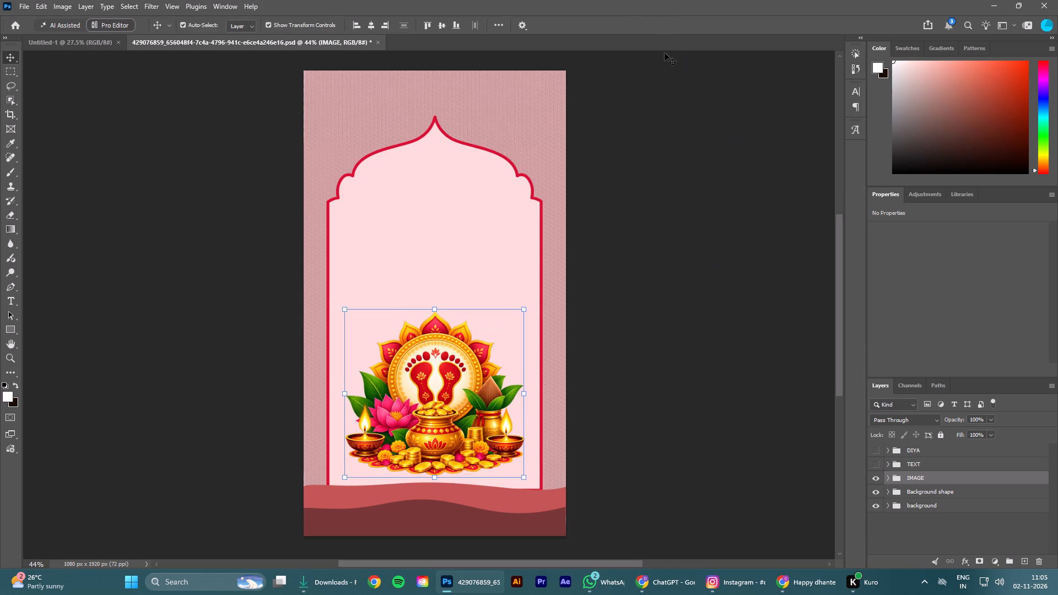
Show the TEXT group with the Happy Dhanteras greeting.
left_click(877, 464)
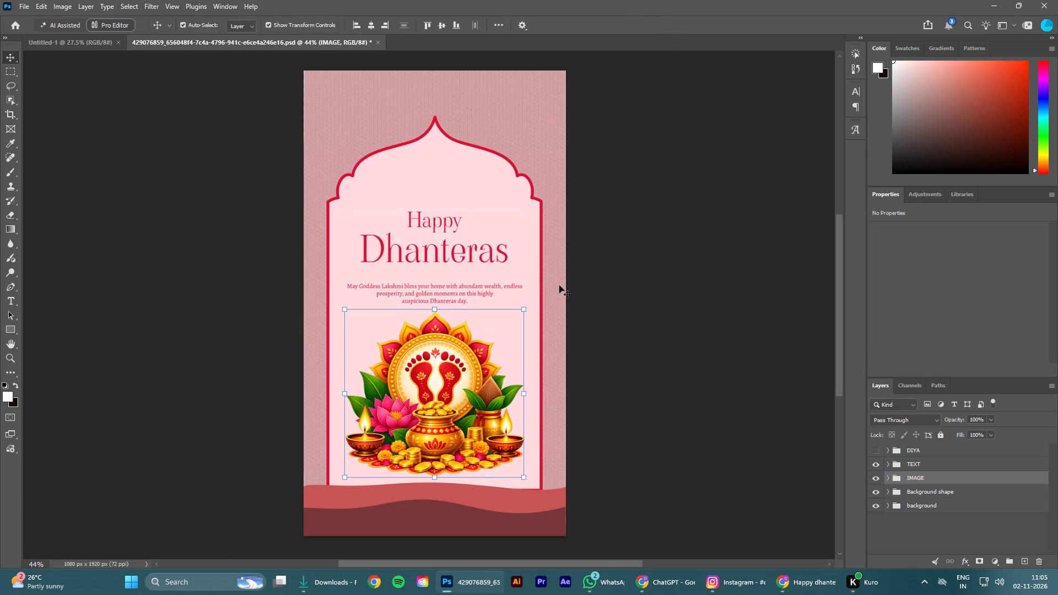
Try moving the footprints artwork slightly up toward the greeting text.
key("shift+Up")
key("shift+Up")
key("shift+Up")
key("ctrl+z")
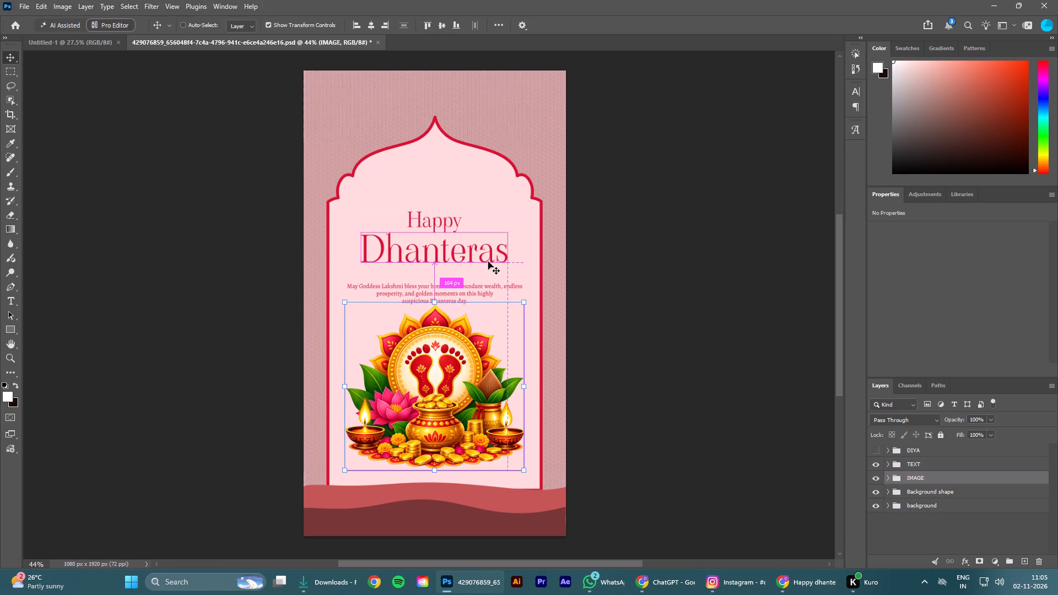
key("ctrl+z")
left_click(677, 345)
Move the TEXT group up 10 px and enlarge it upward to about 109%, transforming despite the missing font.
left_click(876, 467)
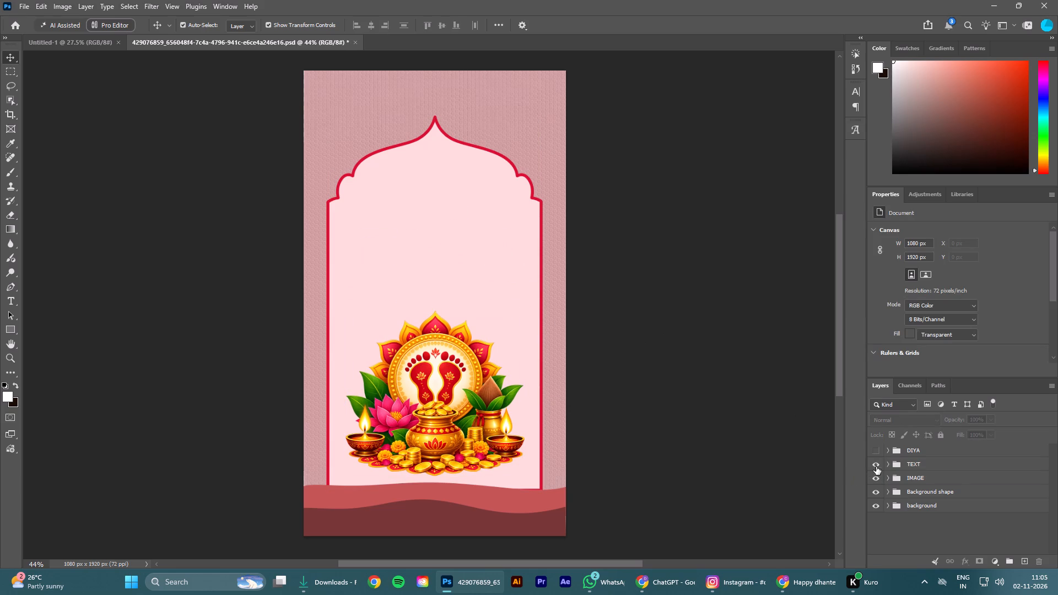
left_click(918, 462)
key("shift+Up")
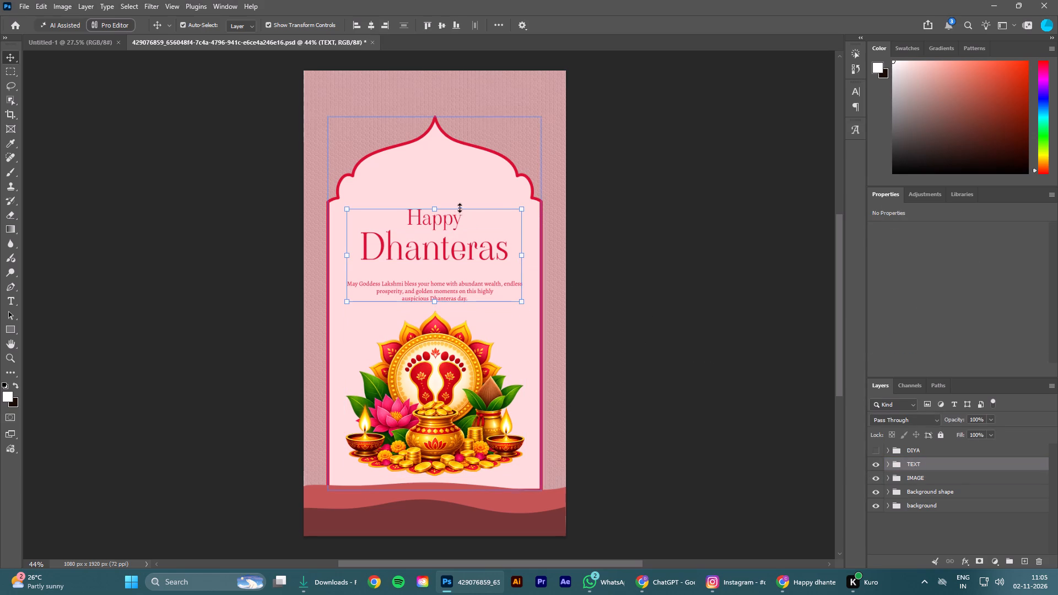
left_click_drag(435, 209, 438, 204)
left_click(628, 260)
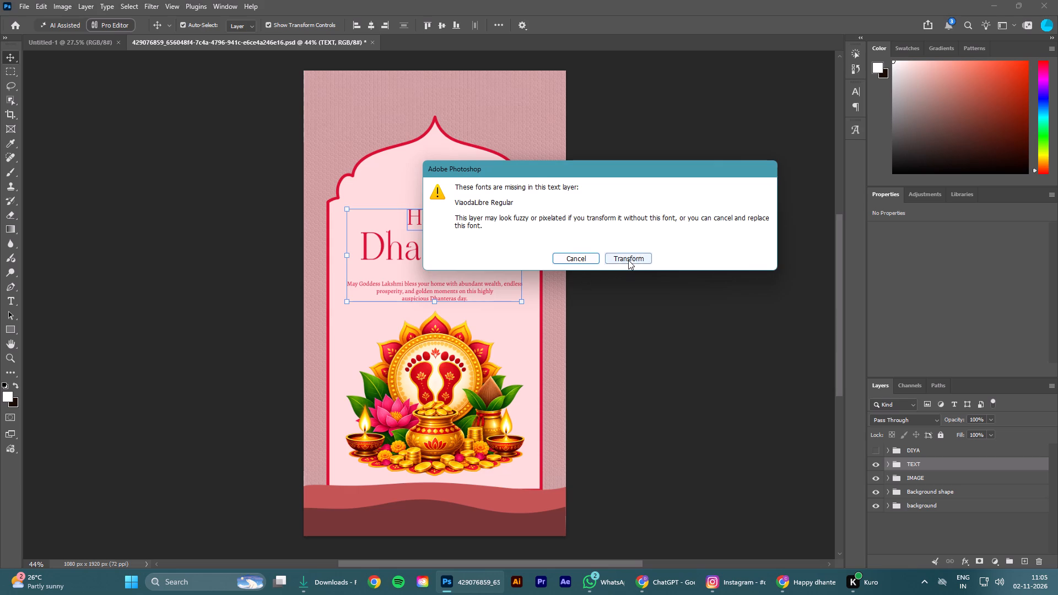
left_click_drag(435, 208, 440, 199)
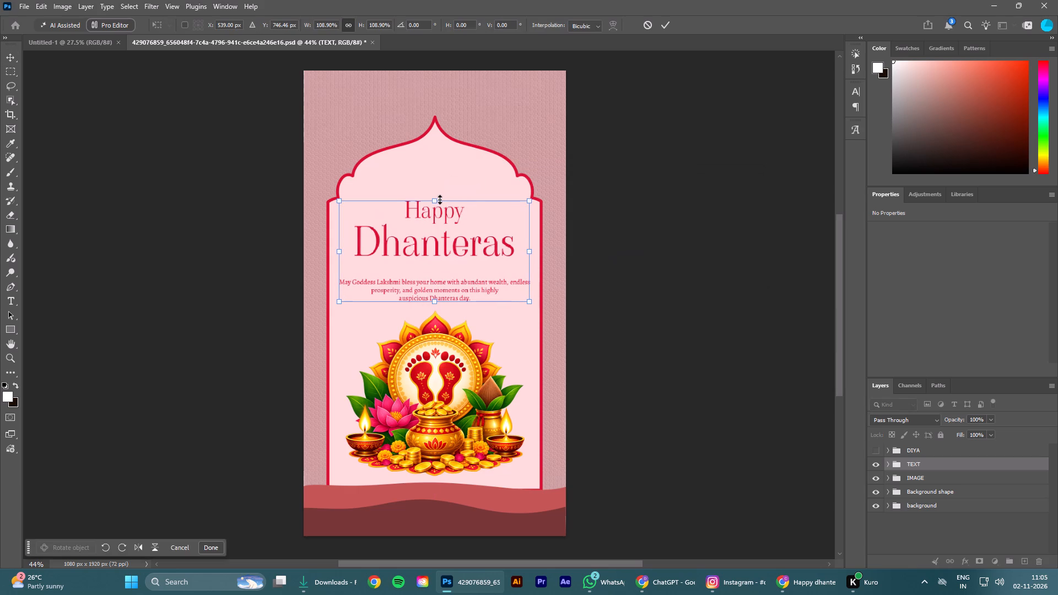
left_click(667, 23)
left_click(672, 165)
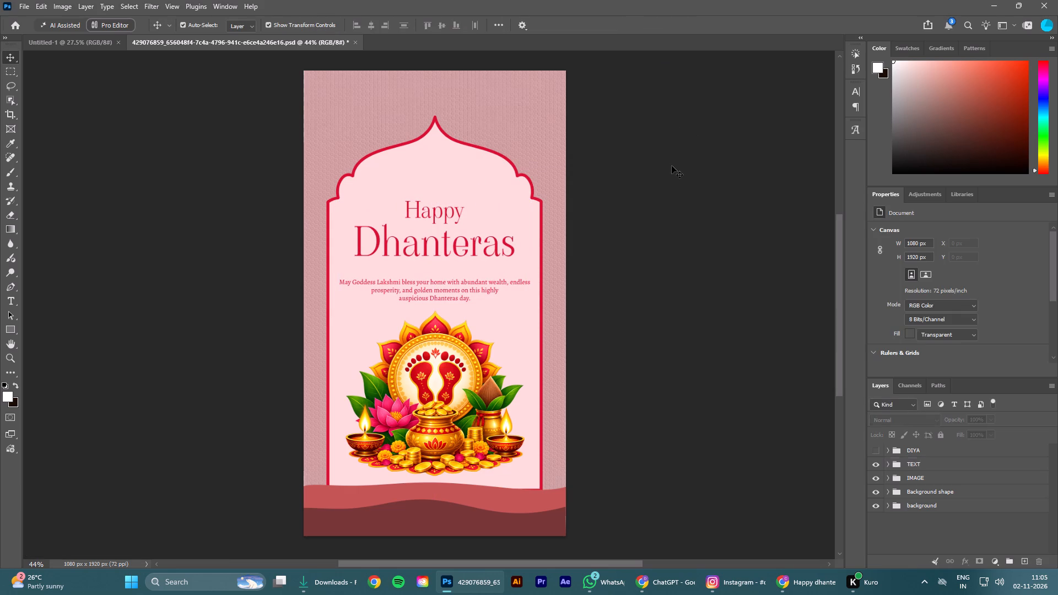
Show the DIYA group and move its lamps straight down so they stand on the waves.
left_click(876, 451)
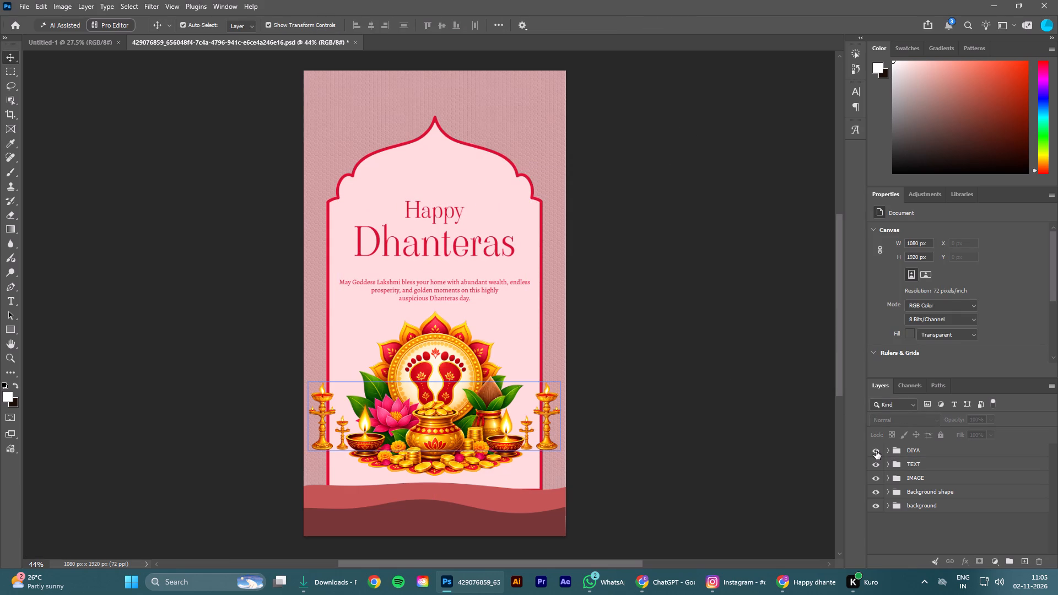
left_click(932, 452)
key("shift+Down")
key("shift+Down")
key("shift+Down")
key("shift+Down")
key("shift+Down")
key("shift+Down")
key("shift+Down")
key("shift+Down")
key("shift+Down")
key("shift+Down")
key("shift+Down")
key("shift+Down")
key("shift+Down")
key("shift+Down")
key("shift+Down")
key("shift+Down")
key("shift+Down")
key("shift+Down")
key("shift+Down")
key("shift+Down")
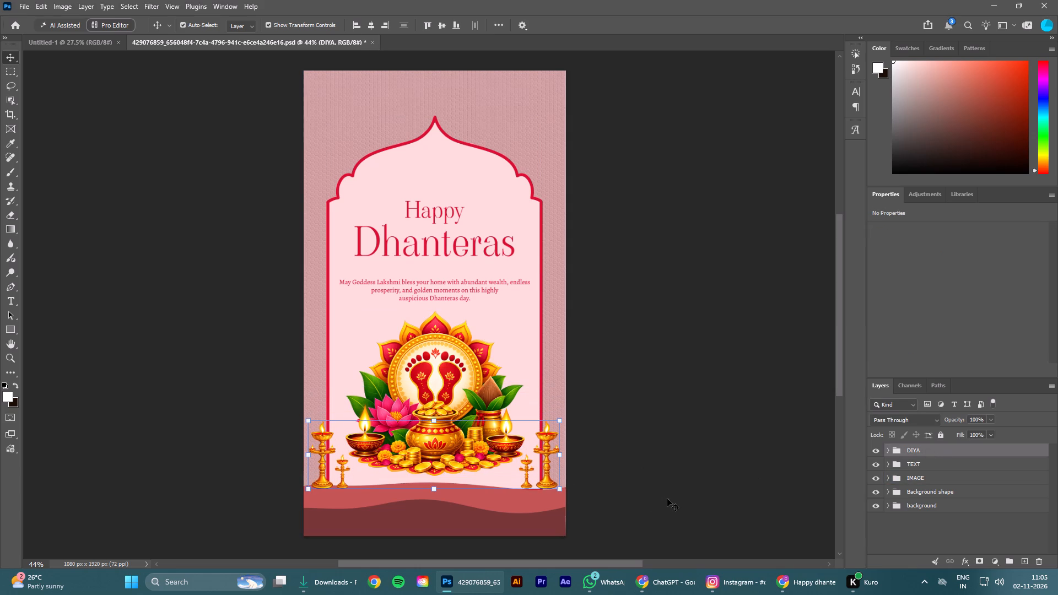
key("shift+Down")
key("shift+Down")
key("shift+Down")
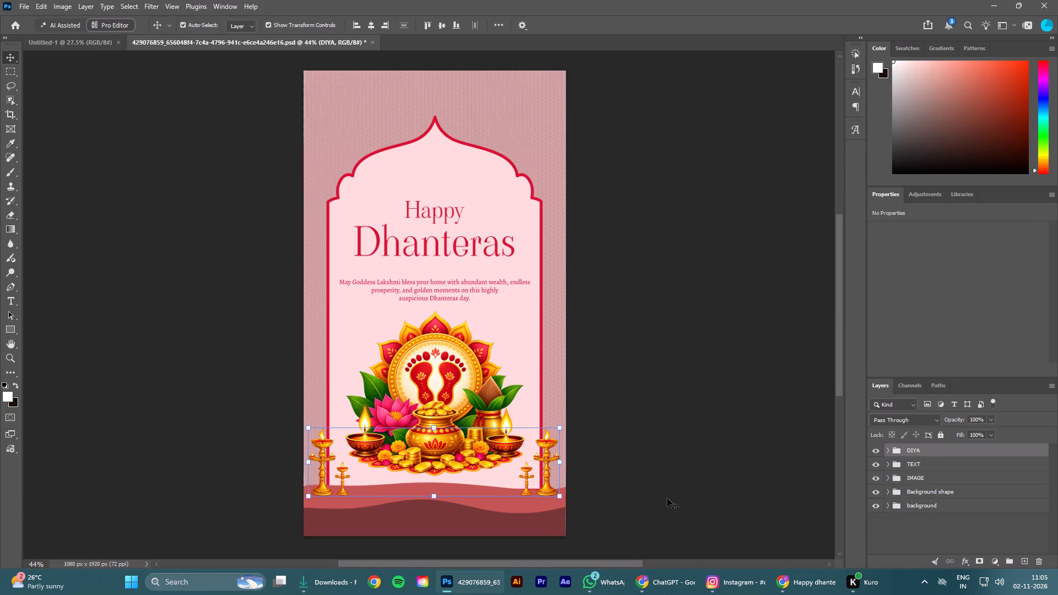
key("shift+Down")
key("shift+Down")
key("shift+Down")
key("shift+Down")
key("shift+Down")
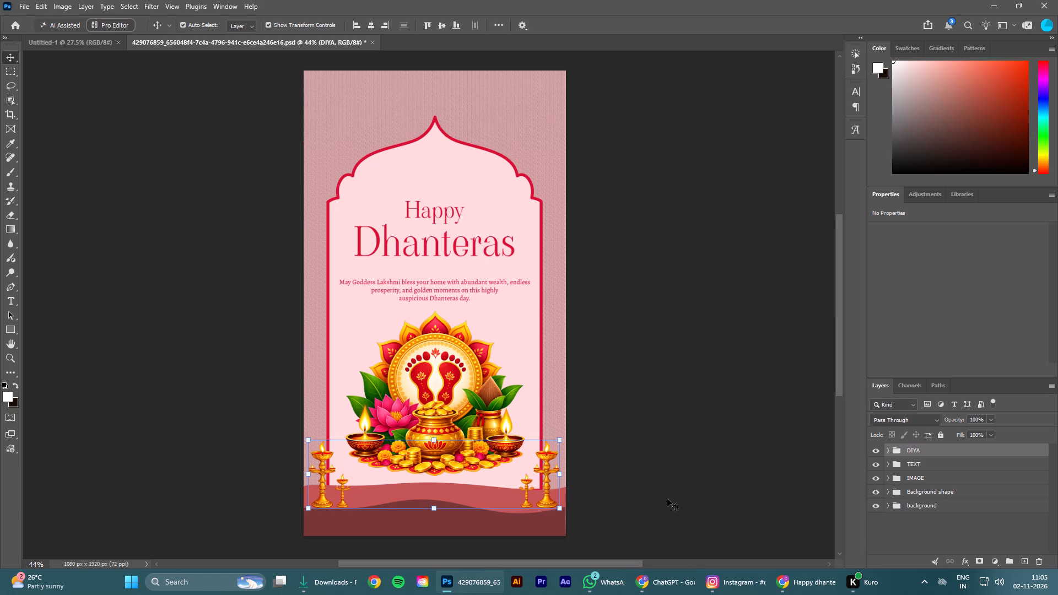
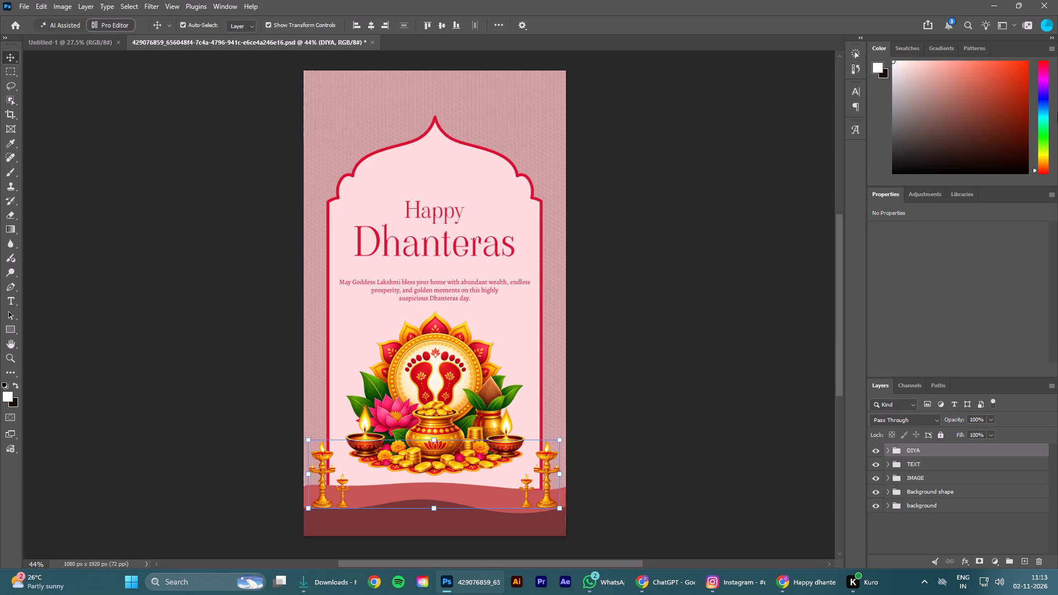
Move the TEXT group with the Happy Dhanteras greeting straight up 120 px within the arch.
left_click(606, 374)
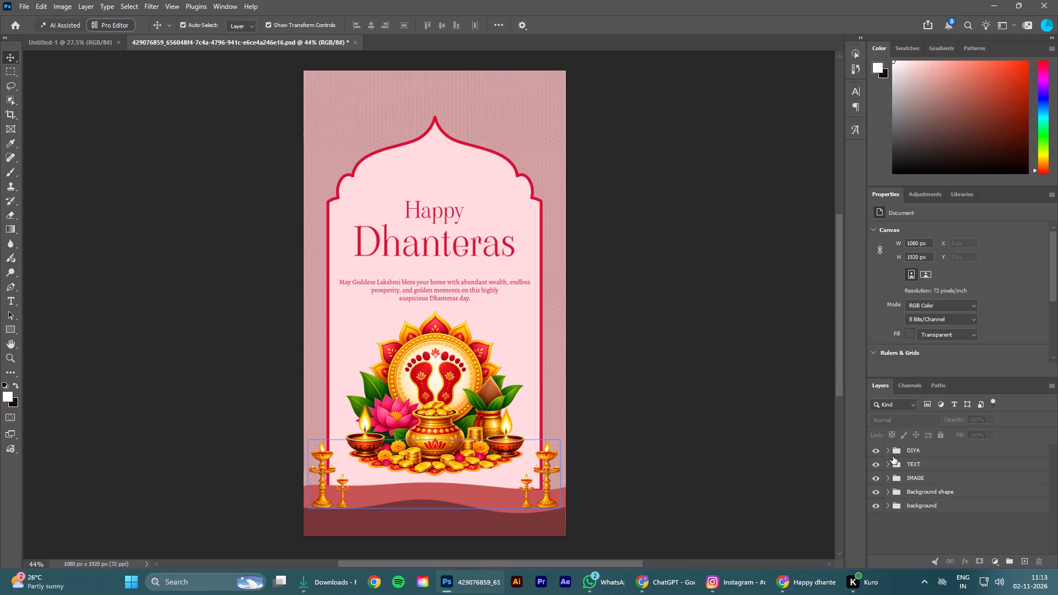
left_click(911, 457)
left_click(911, 466)
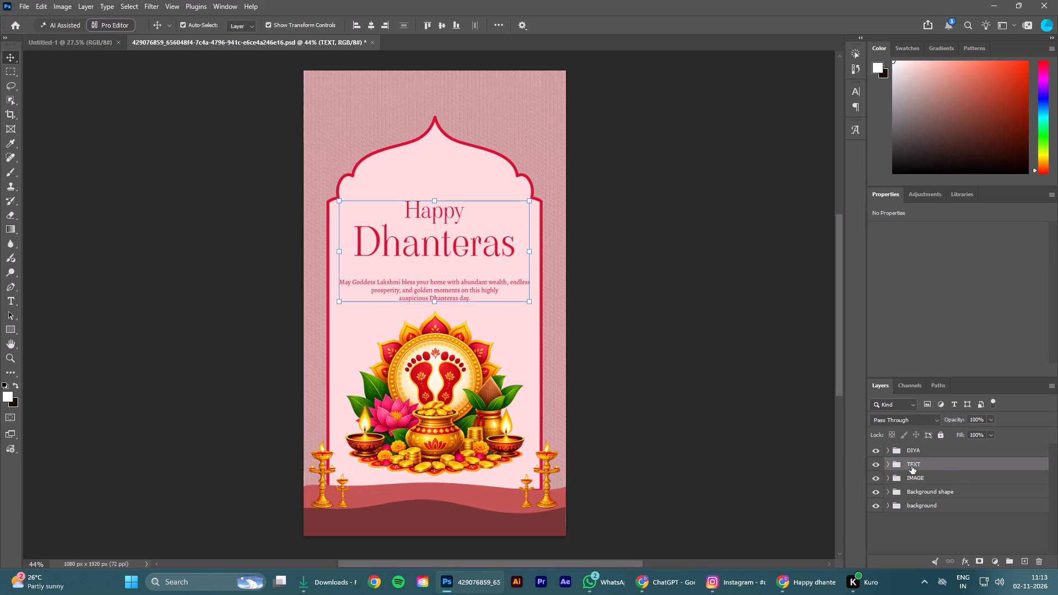
key("shift+Up")
key("shift+Up")
key("shift+Up")
key("shift+Up")
key("shift+Up")
key("shift+Up")
key("shift+Up")
key("shift+Up")
key("shift+Up")
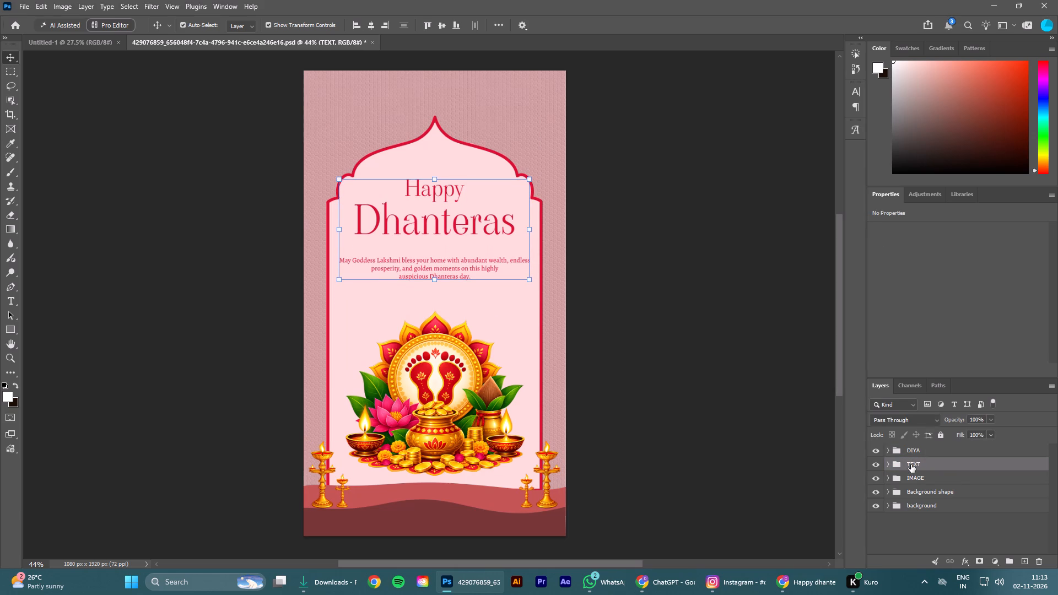
key("shift+Up")
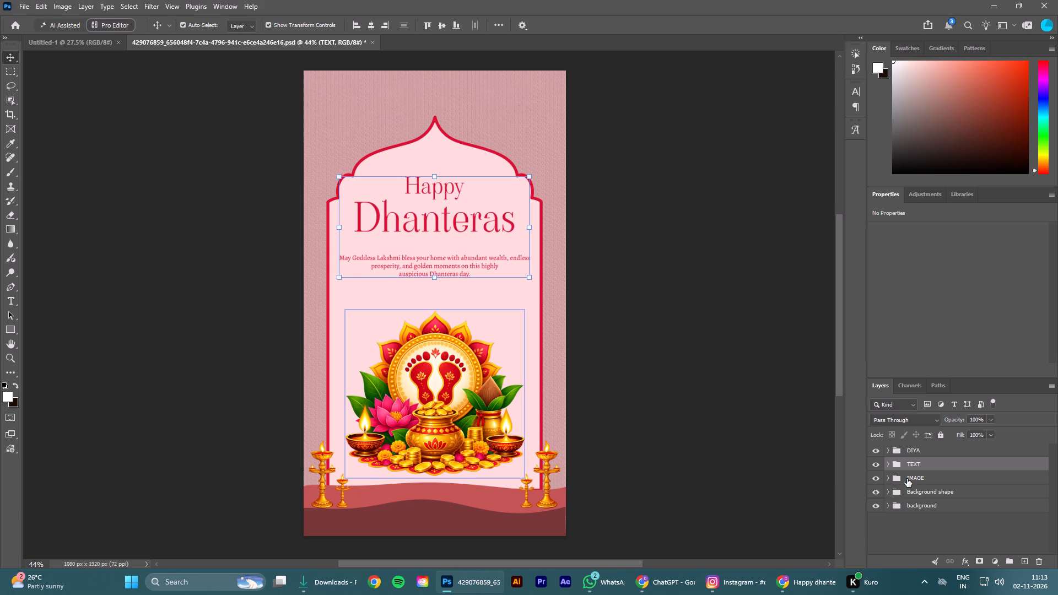
left_click(875, 475)
left_click(873, 475)
left_click(907, 473)
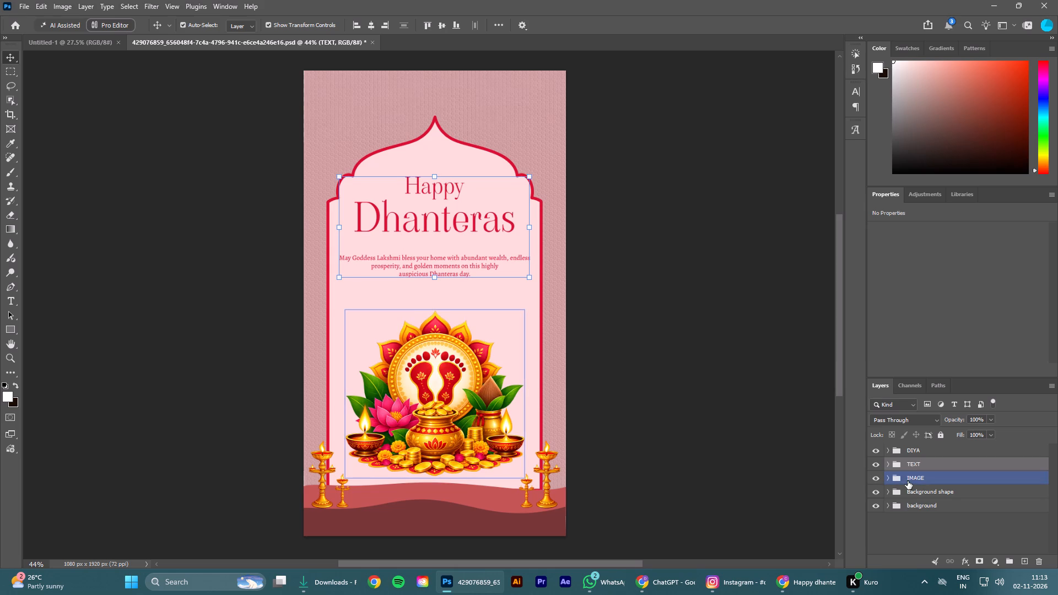
key("shift+Up")
key("shift+Up")
key("shift+Up")
key("shift+Down")
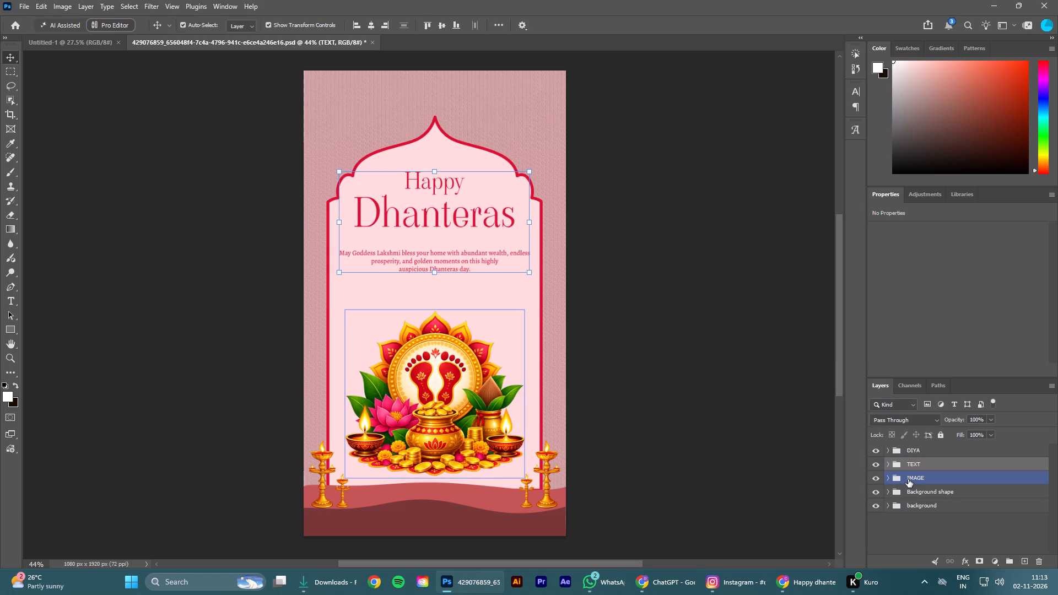
Move the IMAGE group with the footprints artwork straight up 120 px to sit just below the blessing text.
left_click(920, 481)
key("shift+Up")
key("shift+Up")
key("shift+Up")
key("shift+Up")
key("shift+Up")
key("shift+Up")
key("shift+Up")
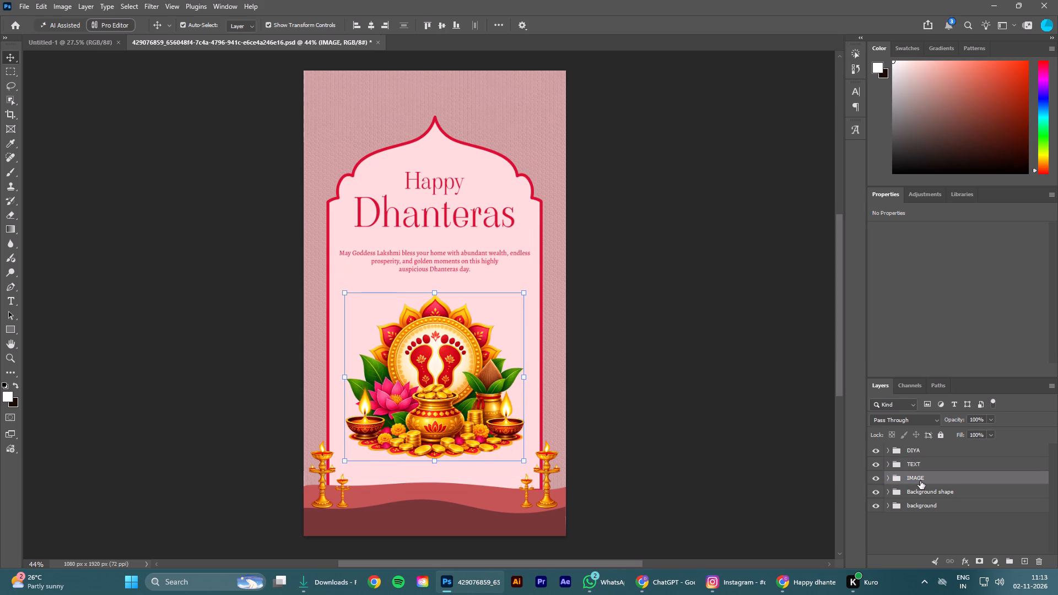
key("shift+Up")
key("shift+Up")
key("shift+Up")
key("shift+Up")
key("shift+Up")
key("shift+Up")
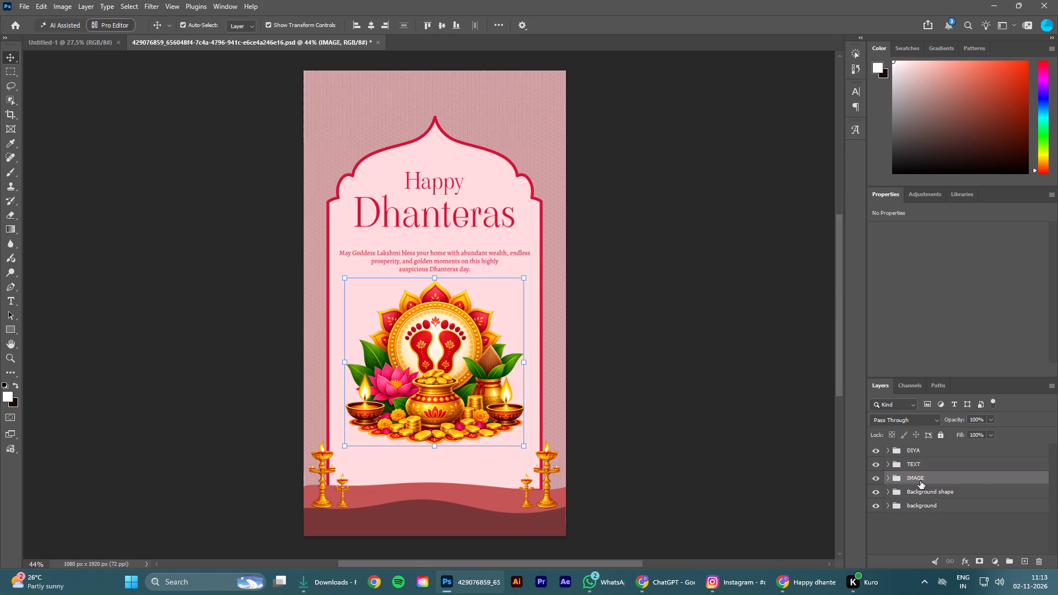
key("shift+Down")
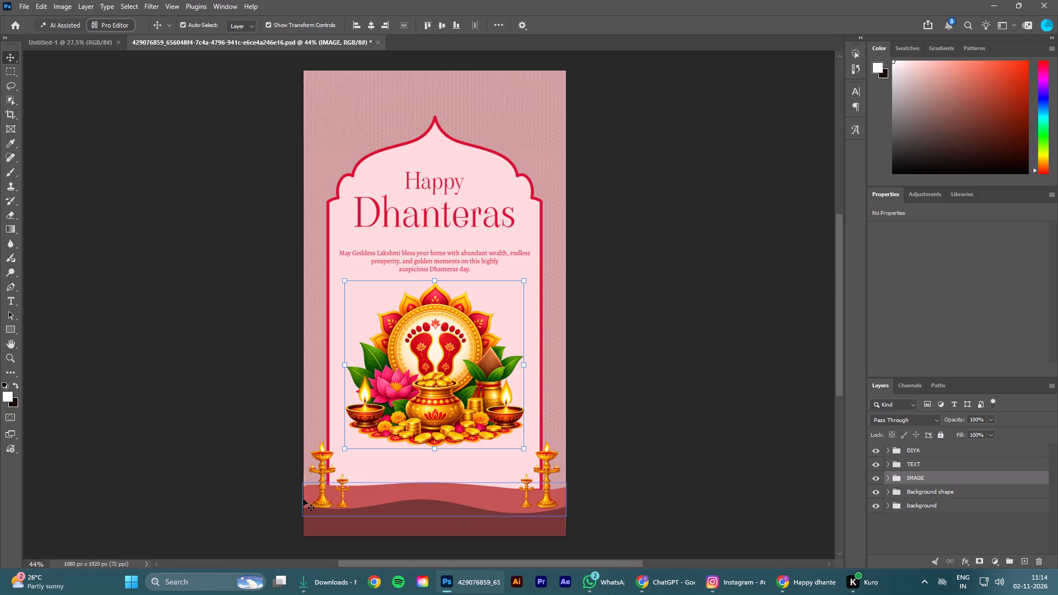
Shrink the IMAGE group upward to about 81%, move it down 10 px and centre it horizontally on the canvas.
left_click_drag(434, 448, 431, 428)
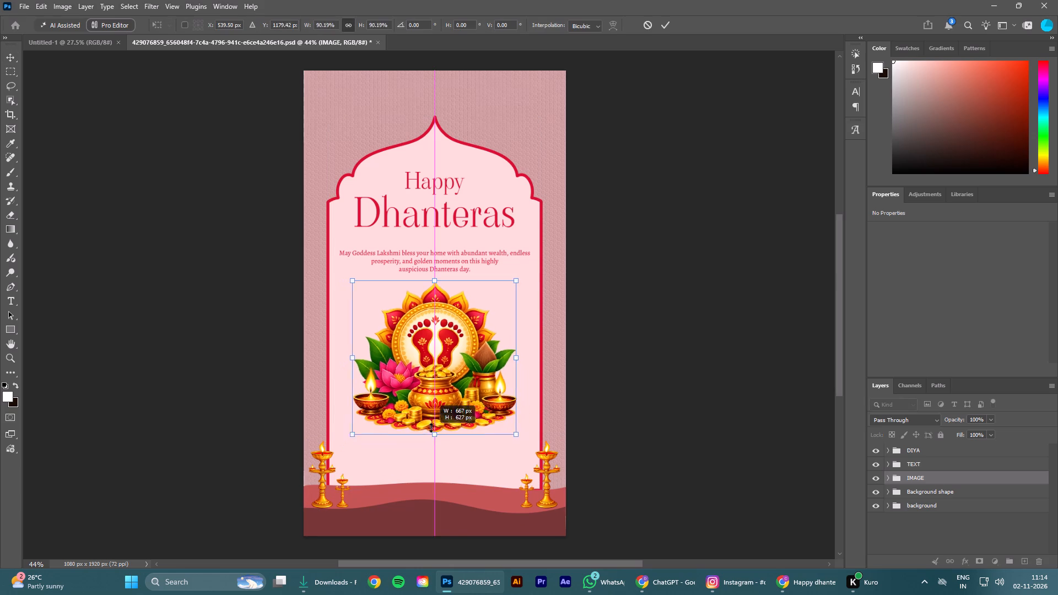
left_click_drag(431, 428, 431, 416)
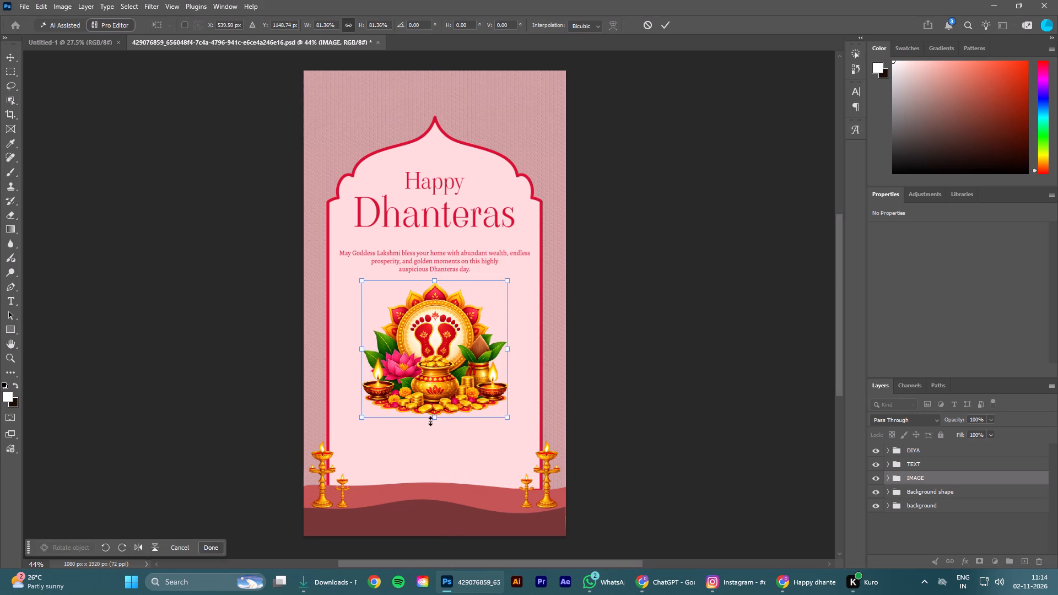
key("shift+Down")
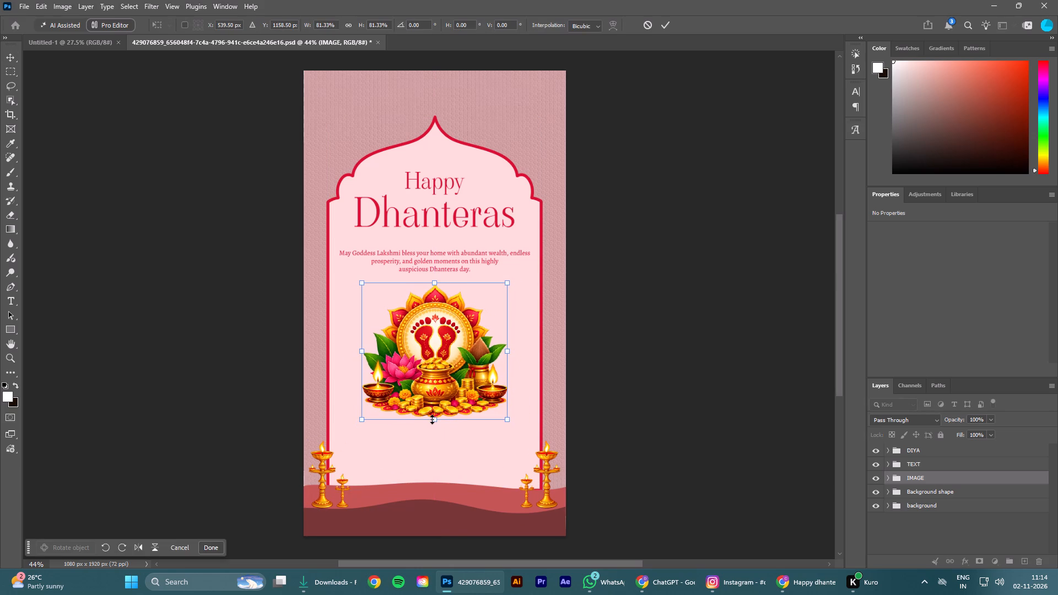
left_click(671, 24)
left_click(371, 29)
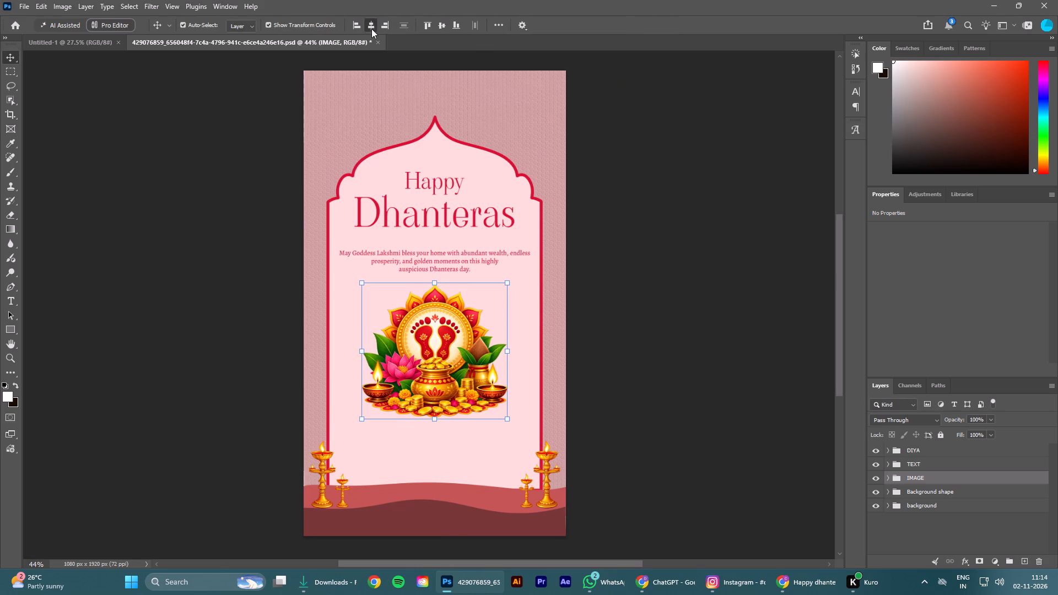
left_click(657, 265)
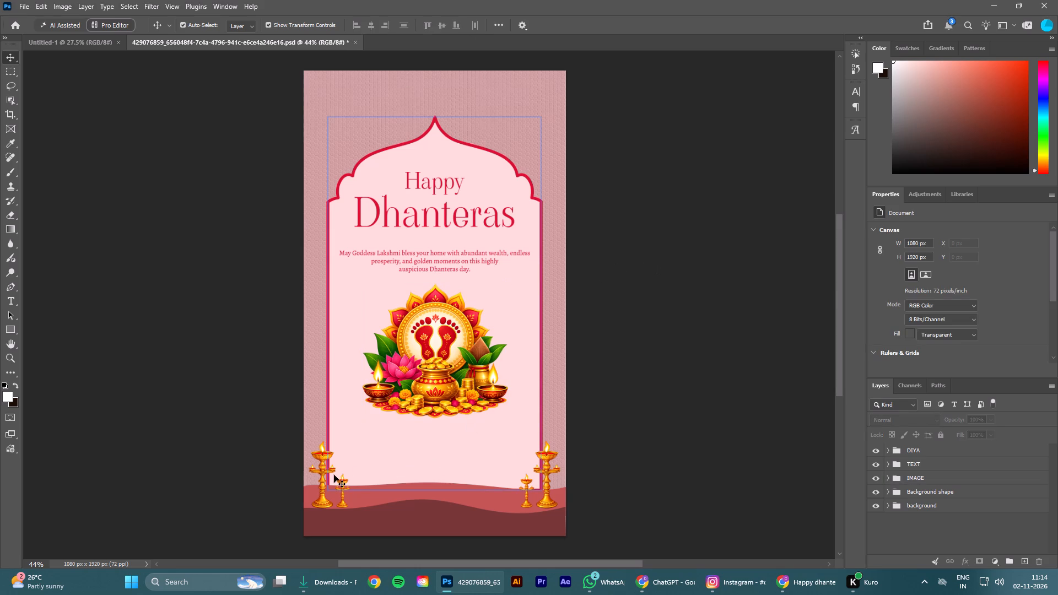
Move the DIYA group's lamps straight up 150 px, off the waves.
left_click(913, 447)
key("shift+Up")
key("shift+Up")
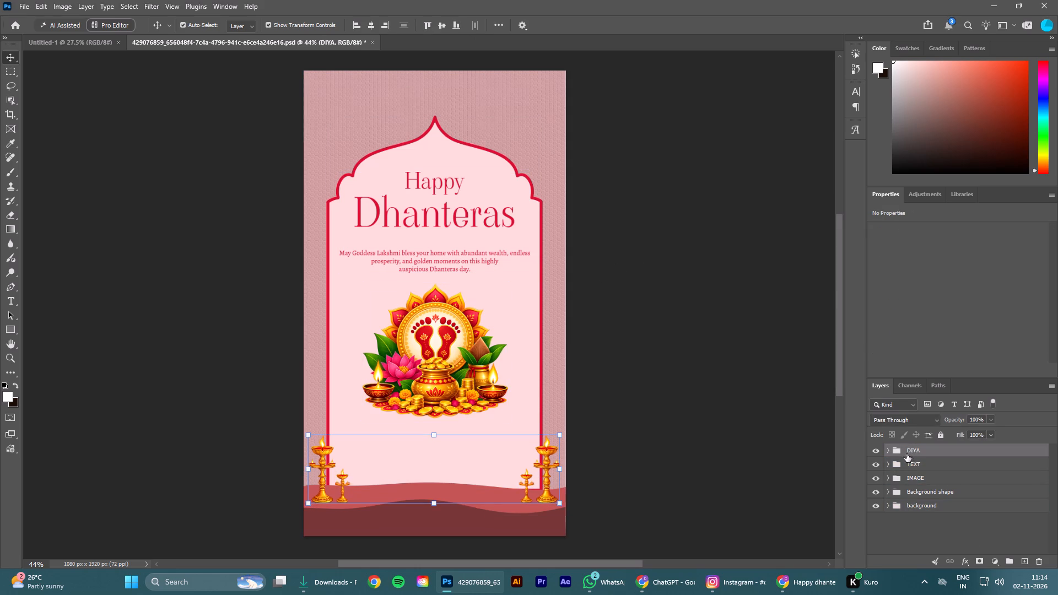
key("shift+Up")
key("shift+Up")
key("shift+Up")
key("shift+Up")
key("shift+Up")
key("shift+Up")
key("shift+Up")
key("shift+Up")
key("shift+Up")
key("shift+Up")
key("shift+Up")
key("shift+Up")
key("shift+Up")
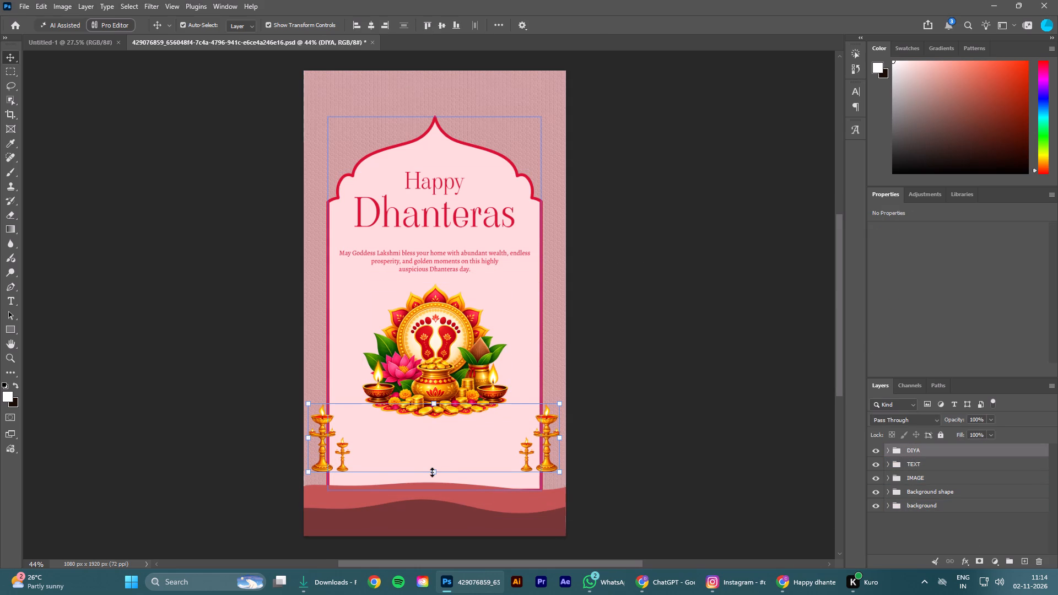
Scale the DIYA group down to about 78% so the lamps fit within the arch, and move it up 50 px.
left_click_drag(432, 472, 432, 452)
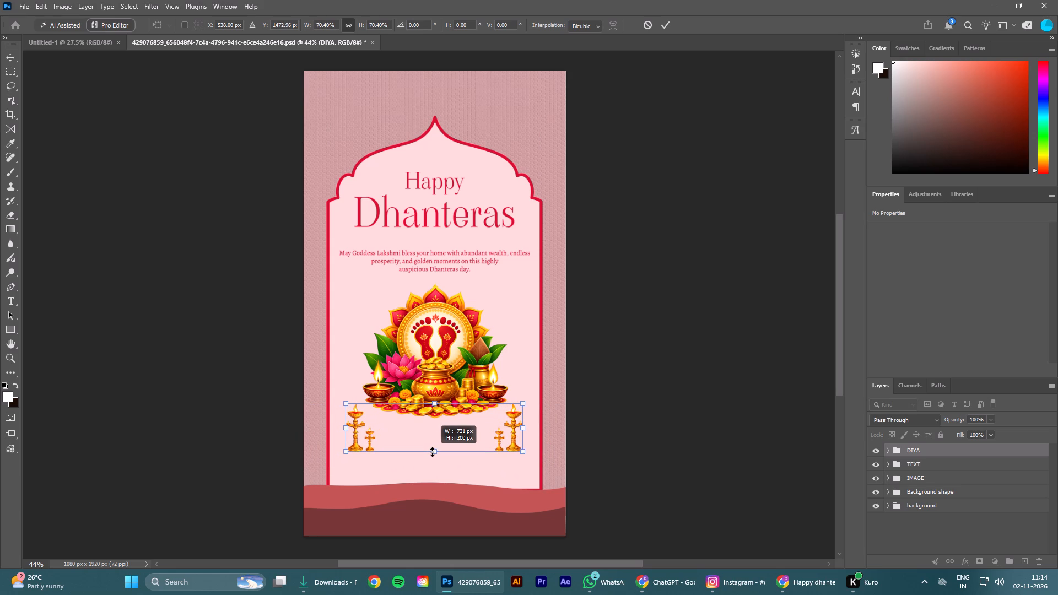
left_click_drag(432, 452, 433, 457)
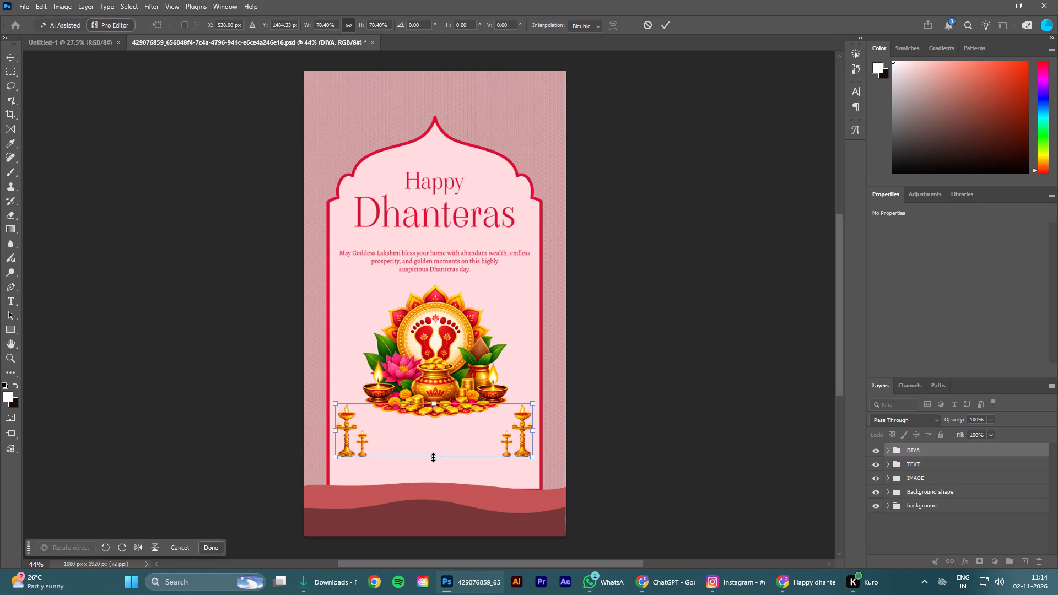
key("shift+Up")
key("shift+Up")
key("shift+Up")
key("shift+Up")
key("shift+Up")
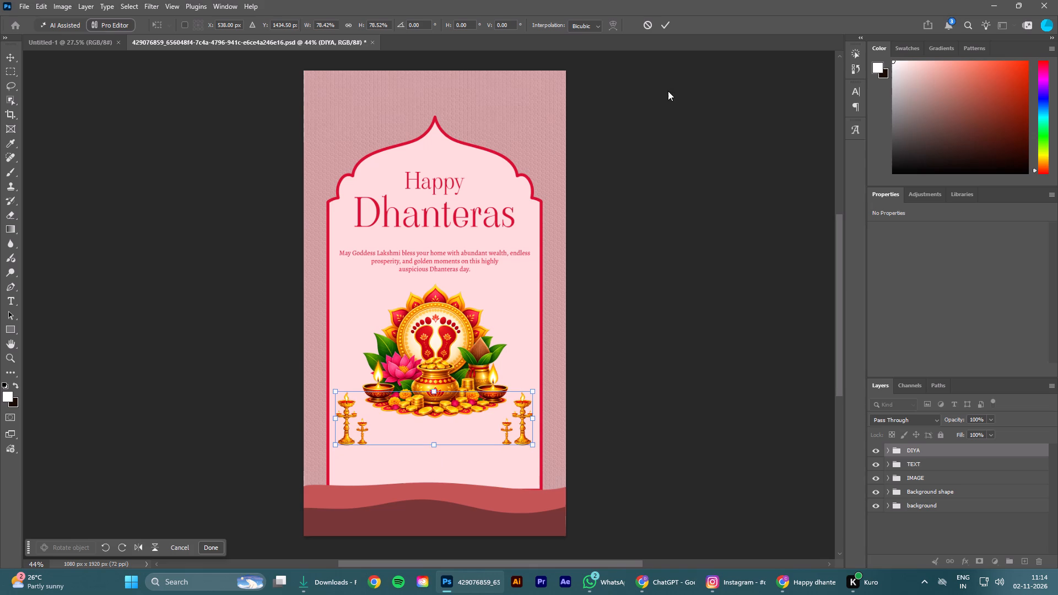
left_click(671, 23)
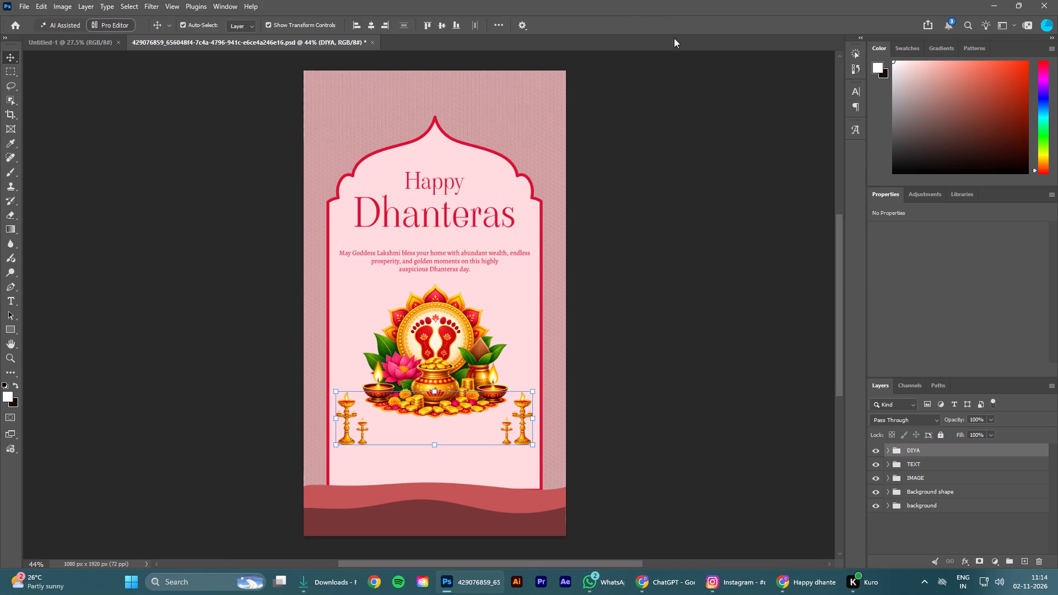
left_click(715, 310)
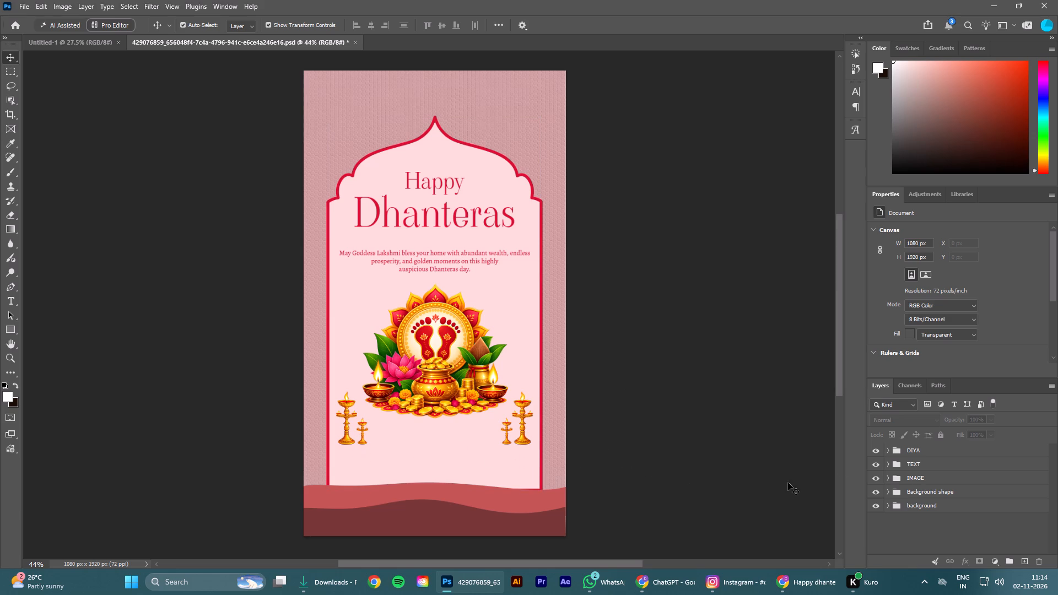
Enlarge the DIYA group to about 104% and move it down about 30 px so its lamps flank the artwork's base.
double_click(872, 452)
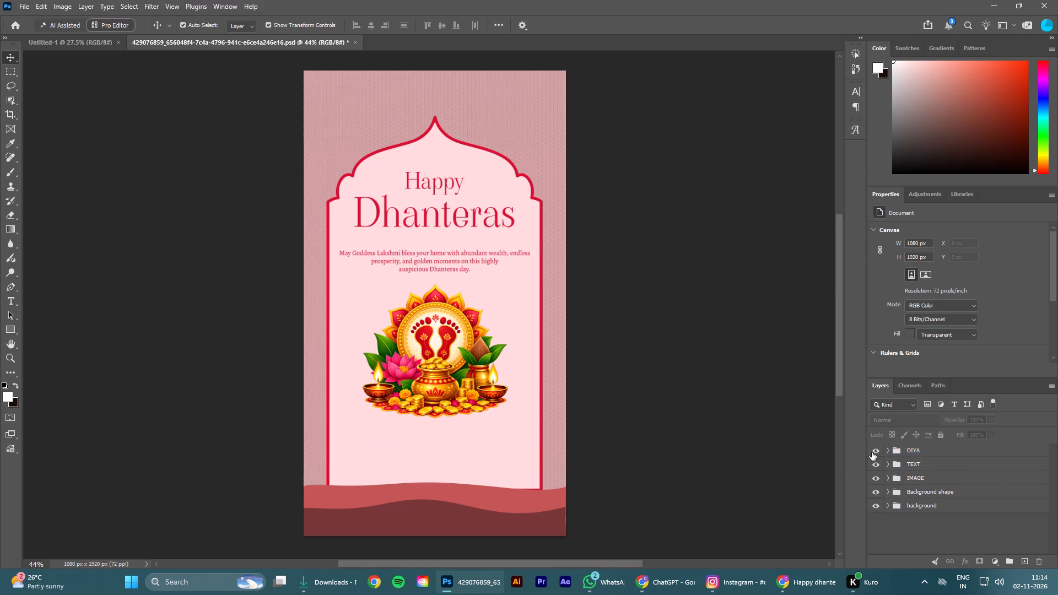
left_click(926, 447)
left_click_drag(435, 444, 442, 446)
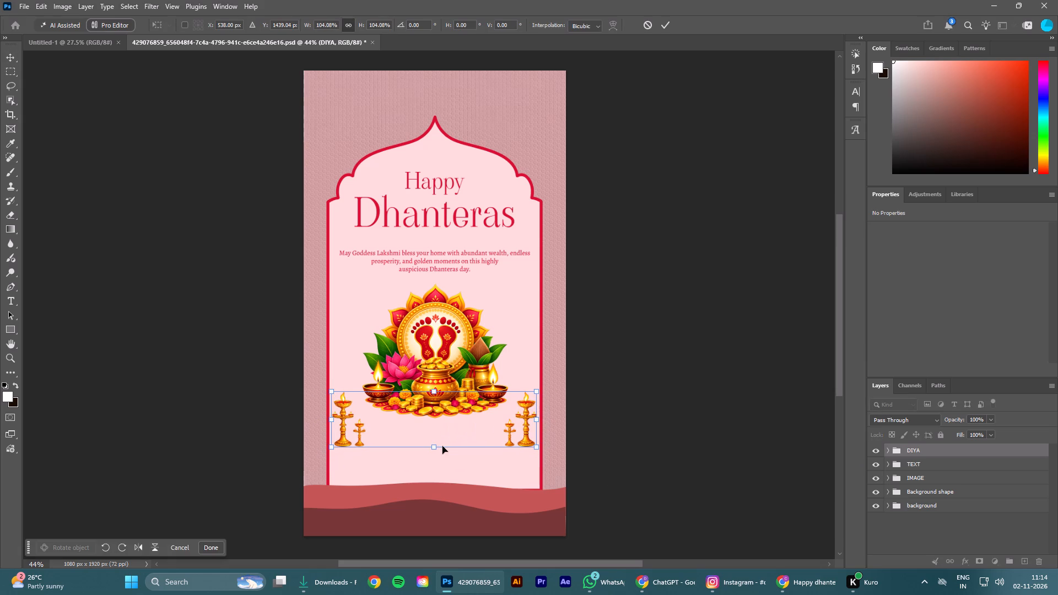
key("shift+Down")
key("shift+Down")
key("shift+Down")
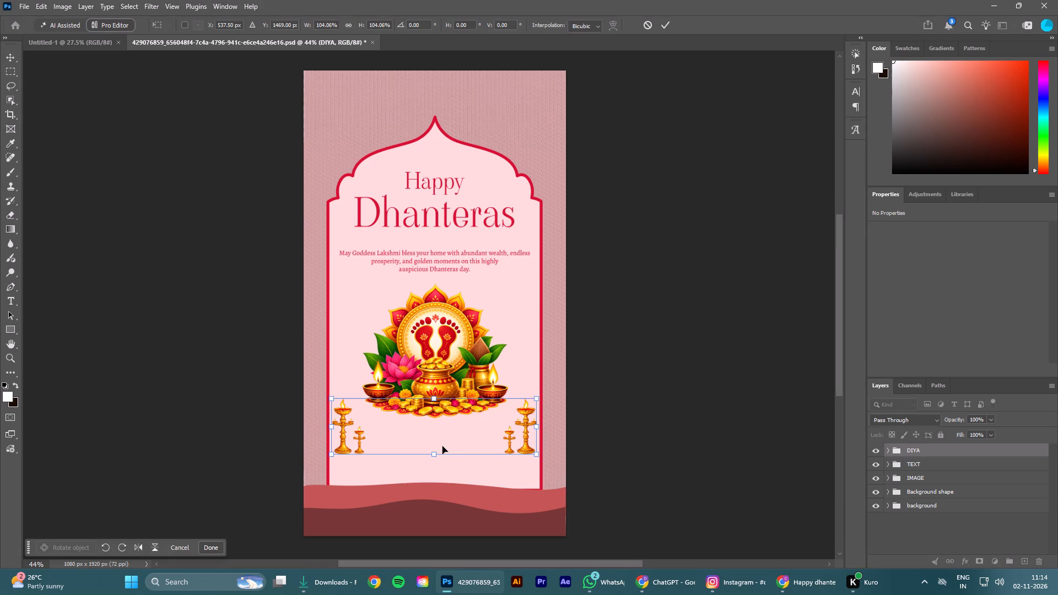
key("Up")
left_click(743, 365)
left_click(720, 363)
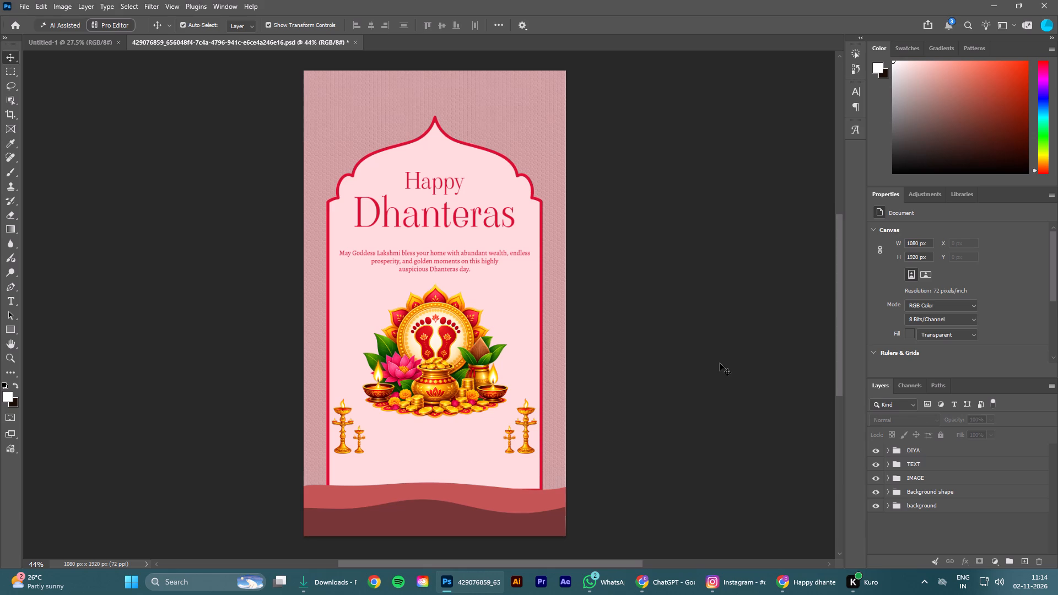
Open the recent Royal water poster PSD with the car interior from the recent files.
scroll(721, 363, "up", 1)
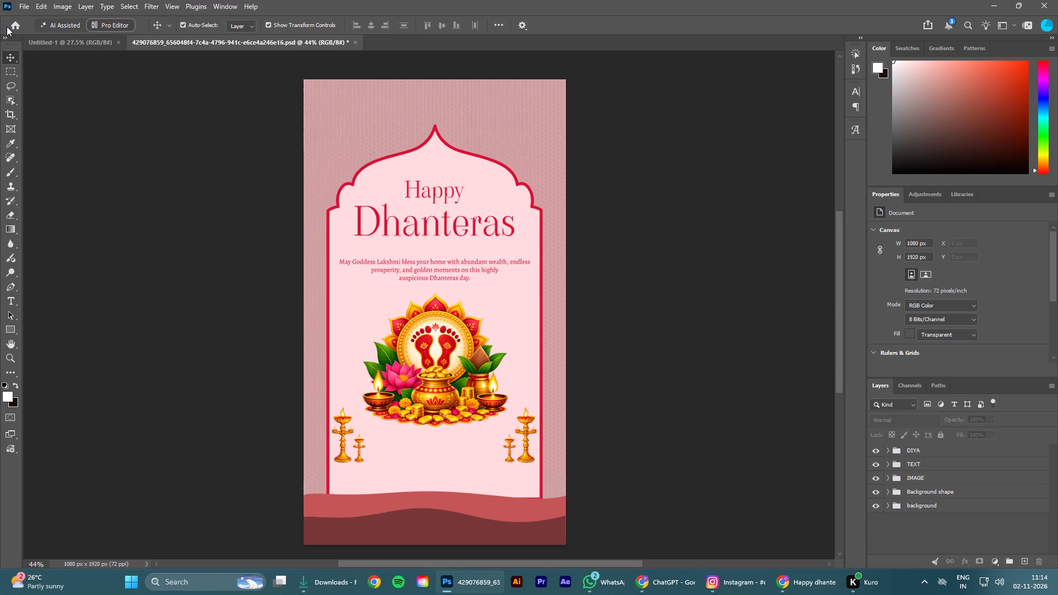
left_click(14, 25)
scroll(584, 499, "down", 4)
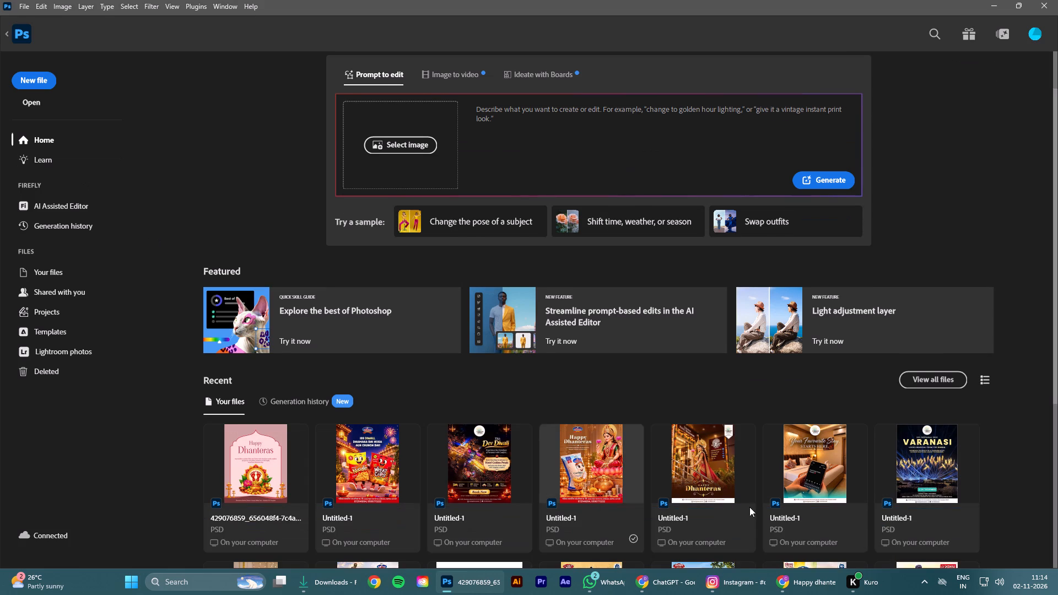
scroll(743, 502, "down", 9)
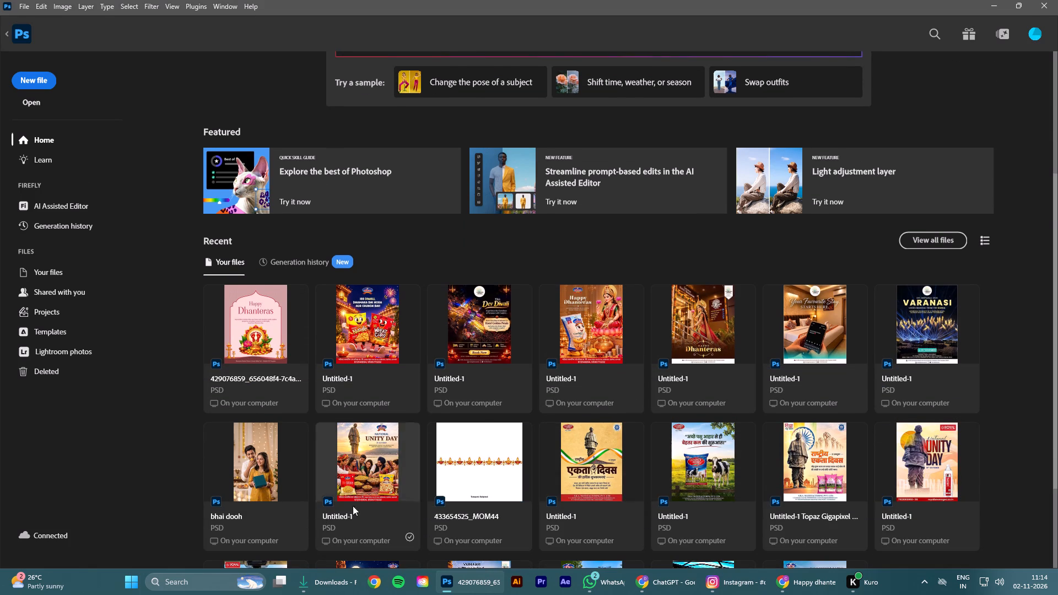
scroll(650, 497, "down", 9)
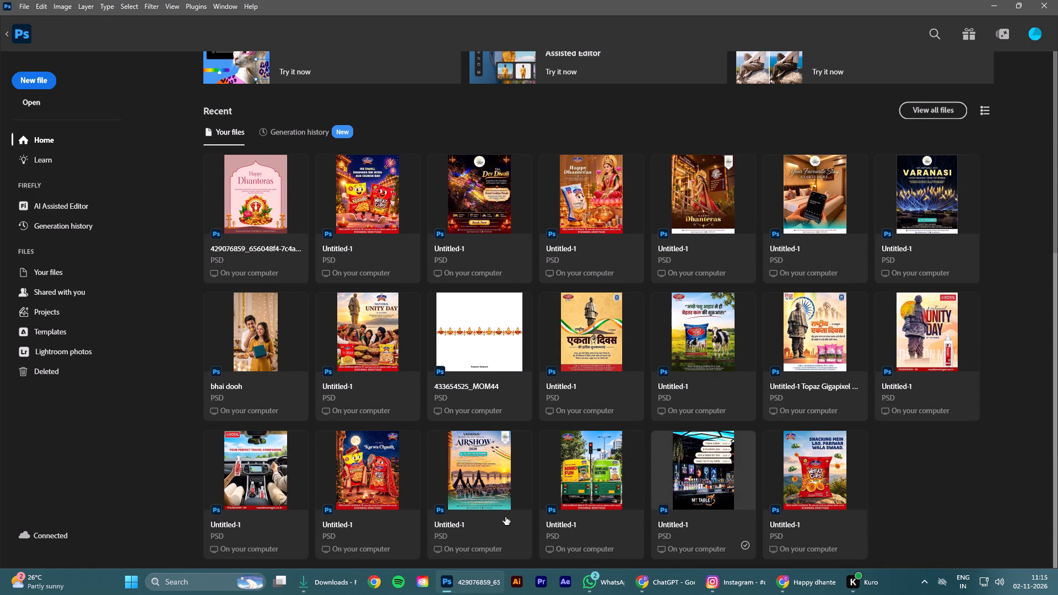
left_click(274, 466)
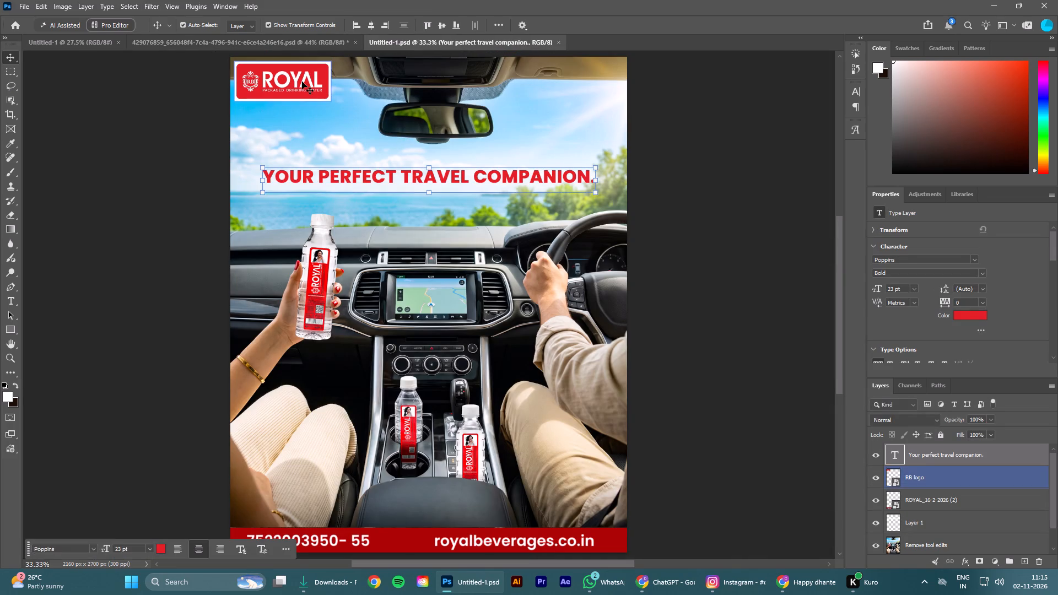
Copy the RB logo and ROYAL_16-2-2026 (2) contact strip layers and paste them into the Dhanteras poster.
left_click(302, 82)
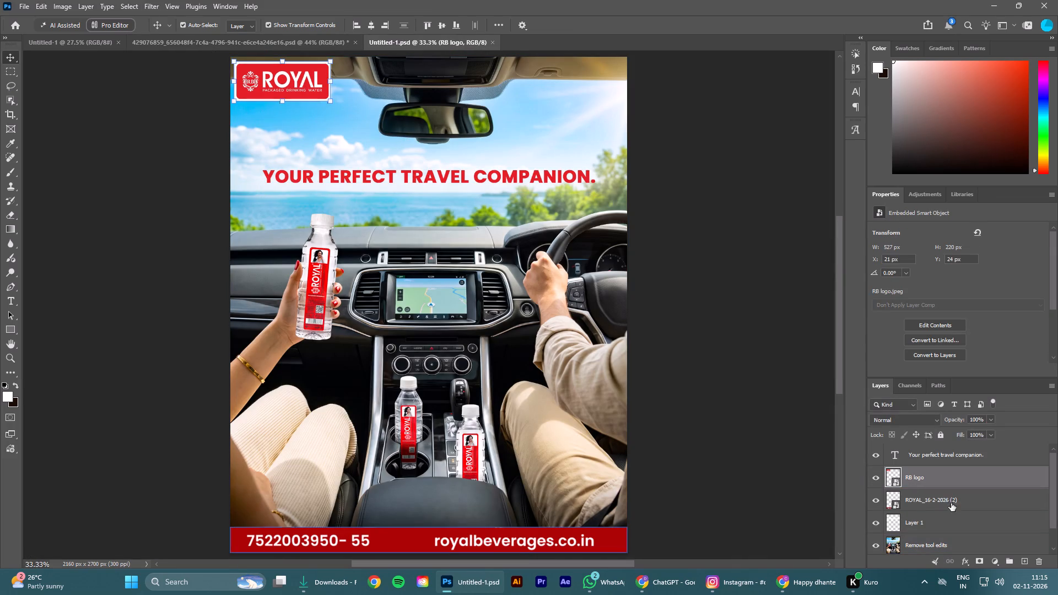
left_click(971, 507, "ctrl")
key("ctrl+c")
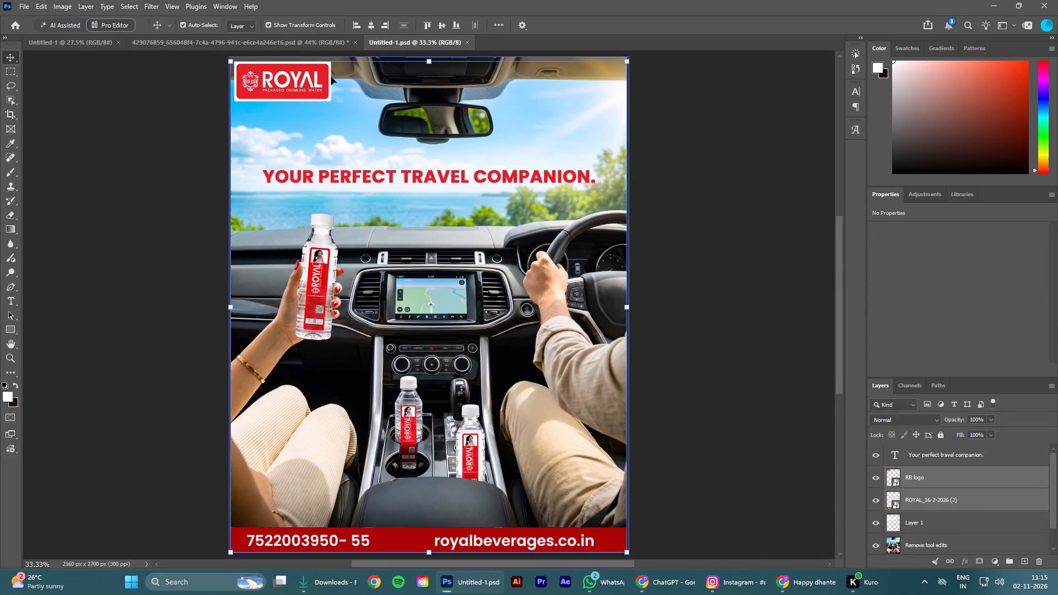
left_click(304, 45)
key("ctrl+shift+v")
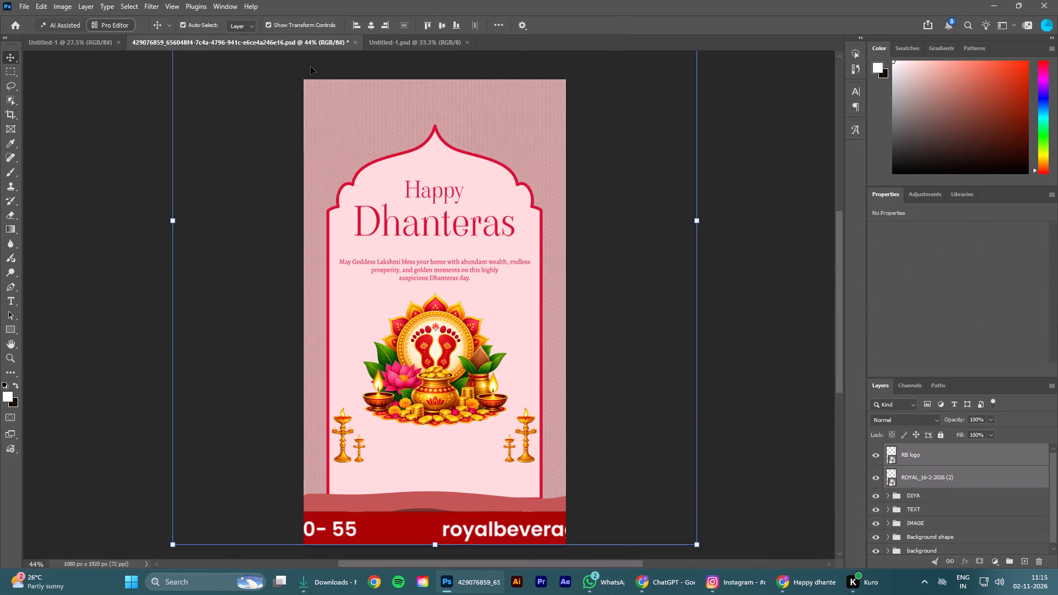
Centre the RB logo layer on the canvas both horizontally and vertically.
scroll(737, 231, "down", 5, "alt")
left_click(735, 231)
left_click(618, 257)
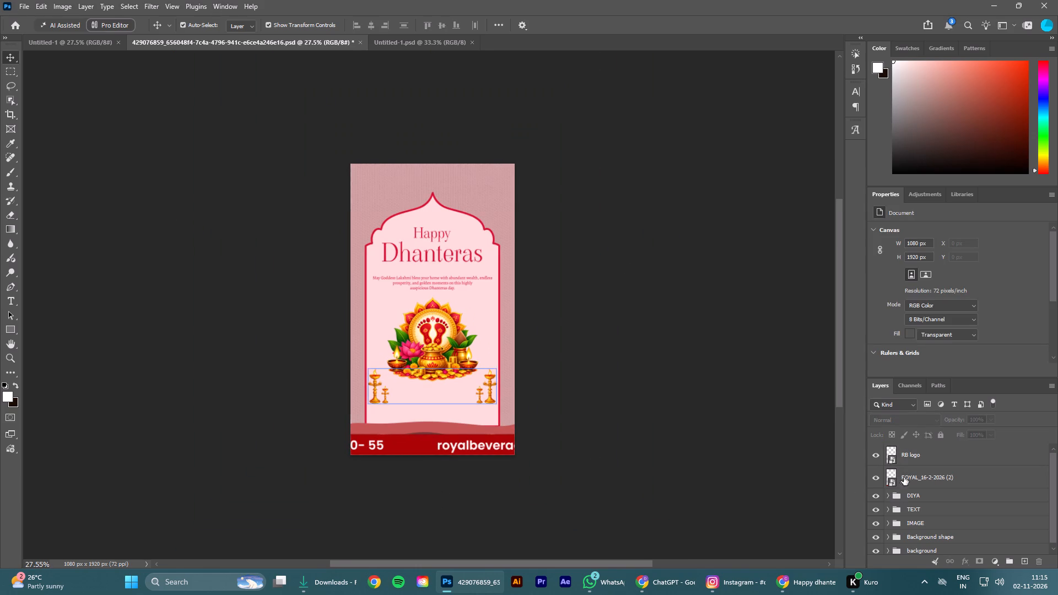
left_click(916, 455)
left_click(368, 28)
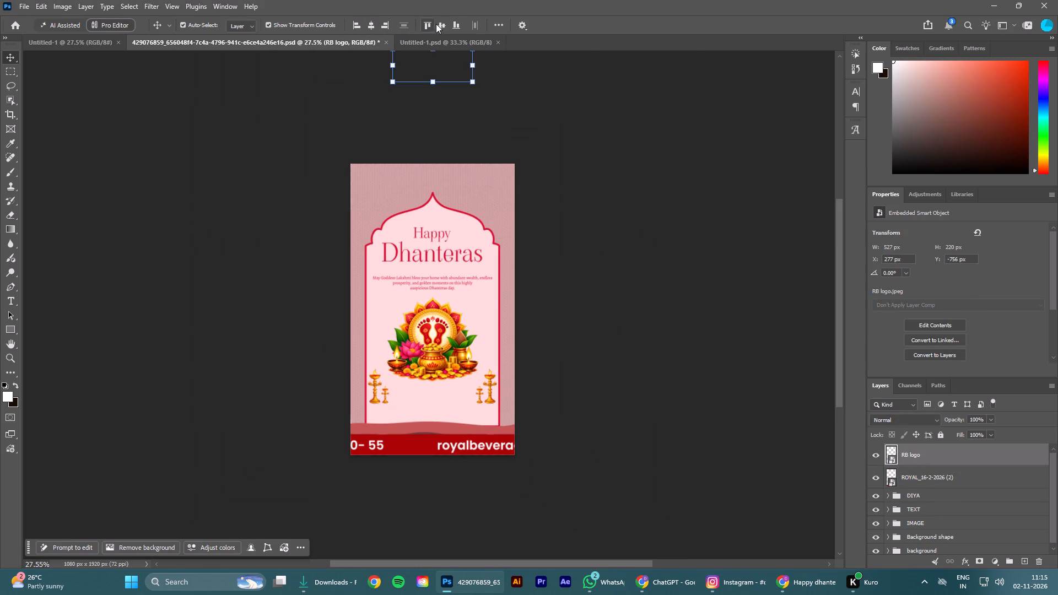
left_click(439, 24)
Scale the RB logo down to about 266 x 110 px and place it horizontally centred above the arch's tip.
left_click_drag(436, 323, 436, 323)
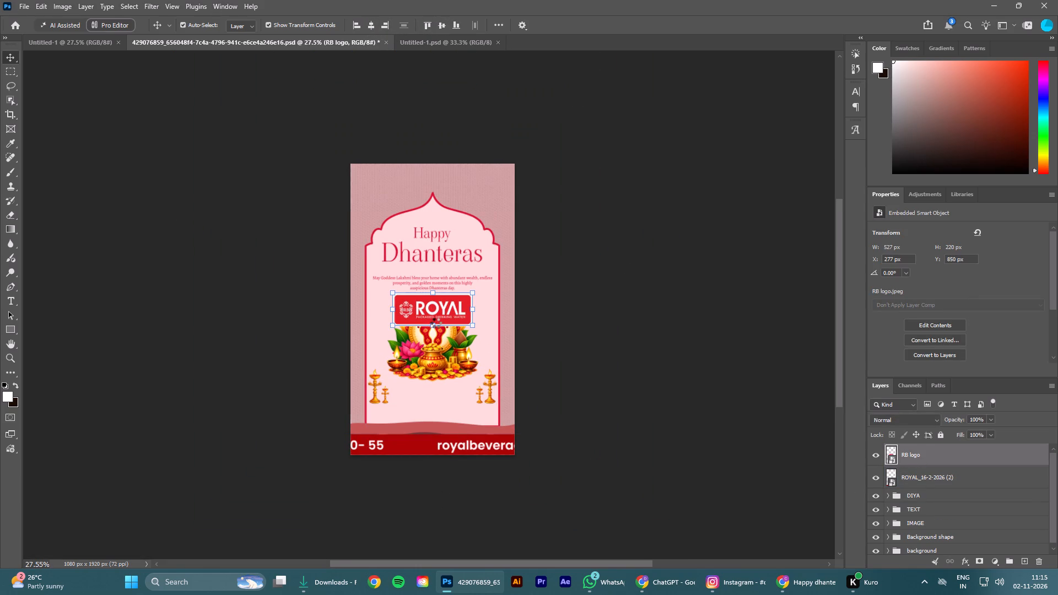
left_click_drag(436, 323, 444, 310)
left_click_drag(440, 302, 444, 207)
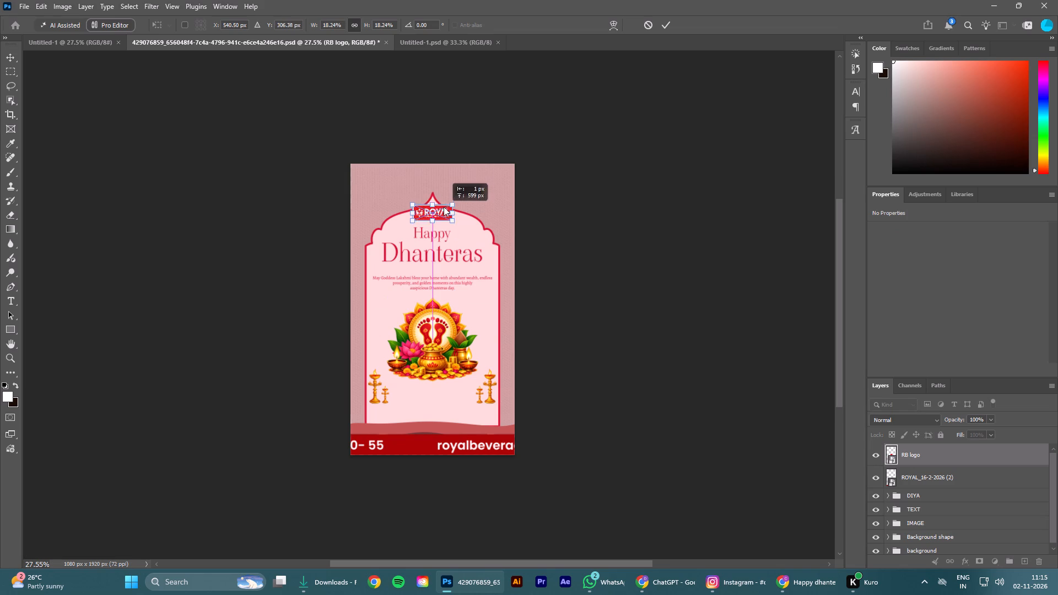
left_click_drag(444, 207, 438, 177)
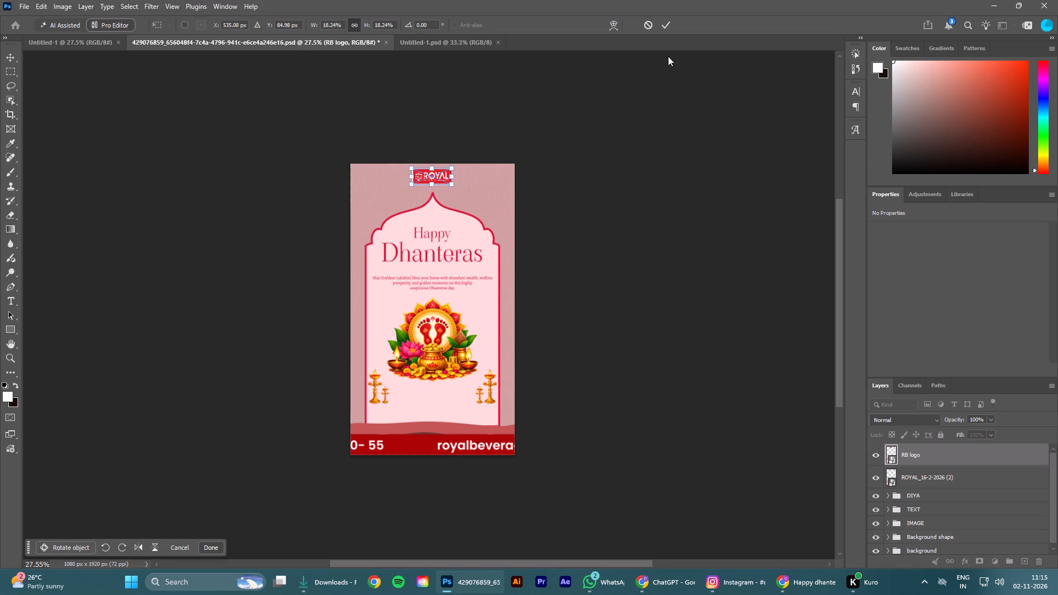
left_click(658, 24)
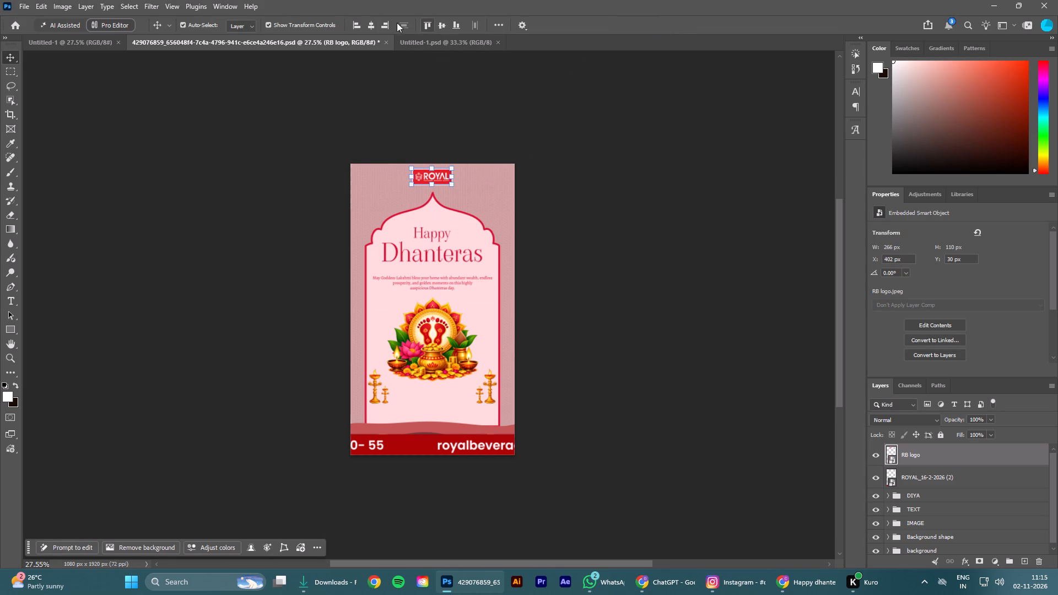
left_click(371, 26)
left_click(657, 209)
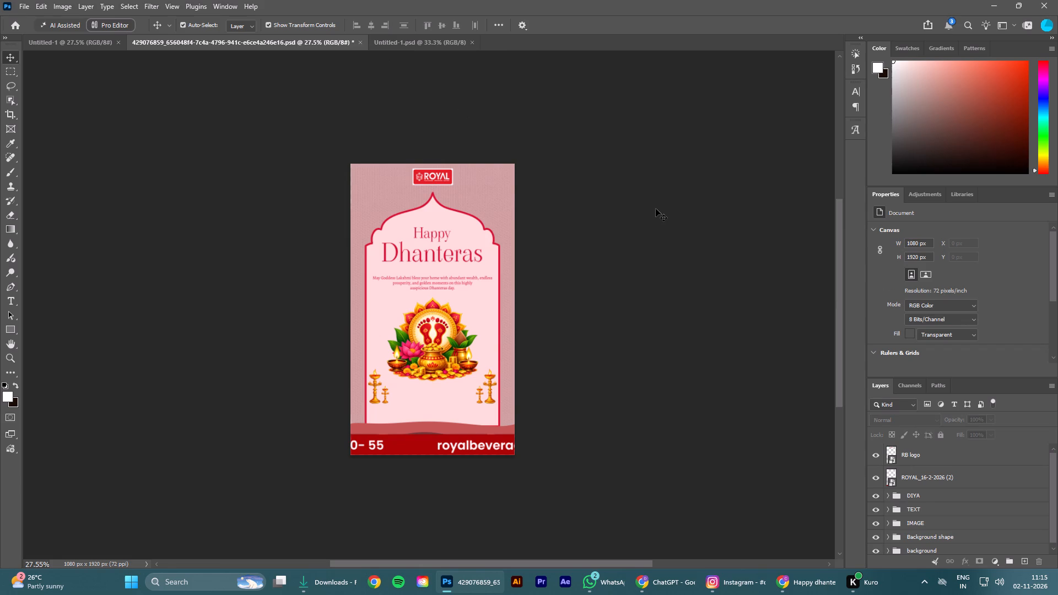
Enlarge the RB logo above the arch to about 304 x 126 px, keeping it centred horizontally.
scroll(656, 209, "up", 1)
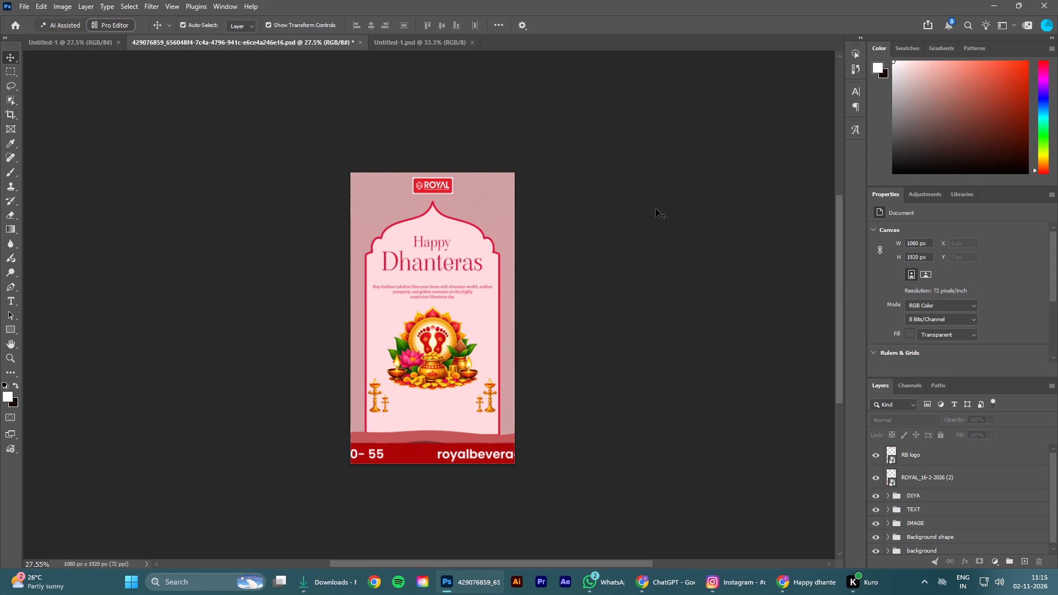
scroll(656, 209, "down", 1)
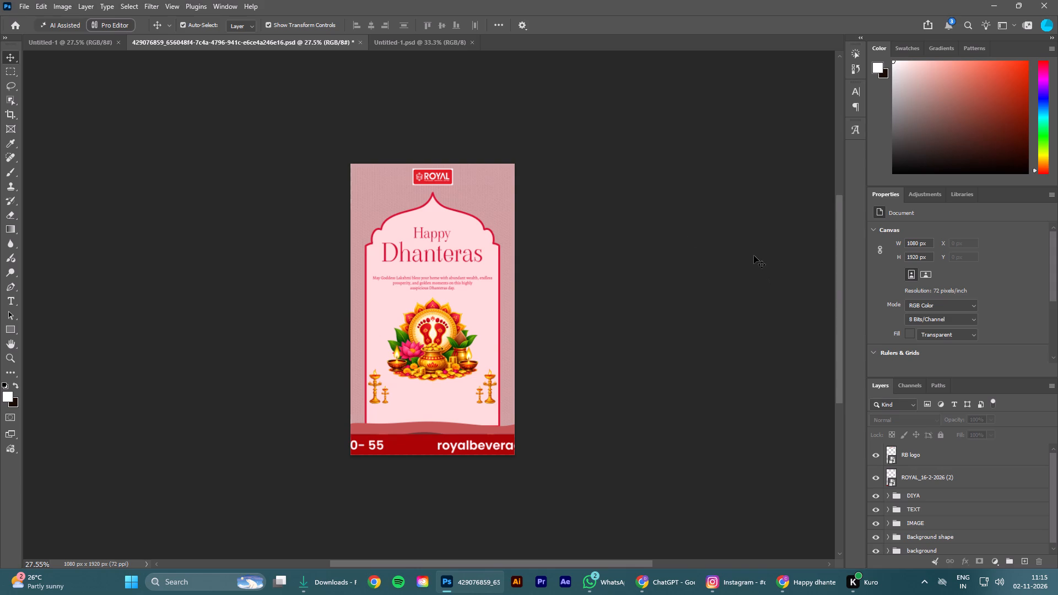
scroll(557, 238, "down", 2)
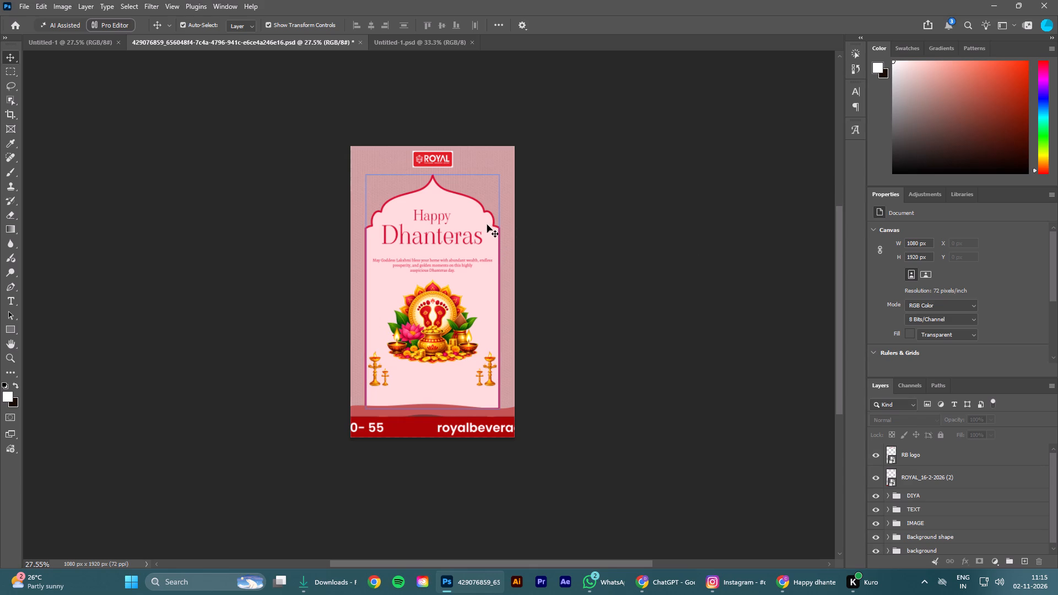
scroll(458, 229, "up", 4, "alt")
scroll(425, 172, "up", 2)
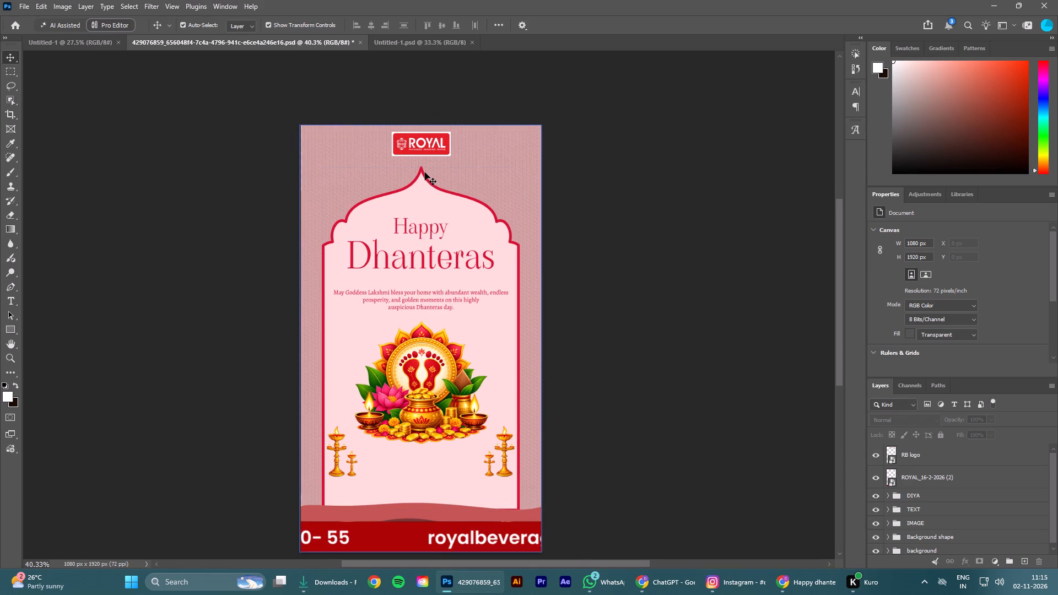
scroll(424, 171, "up", 7, "alt")
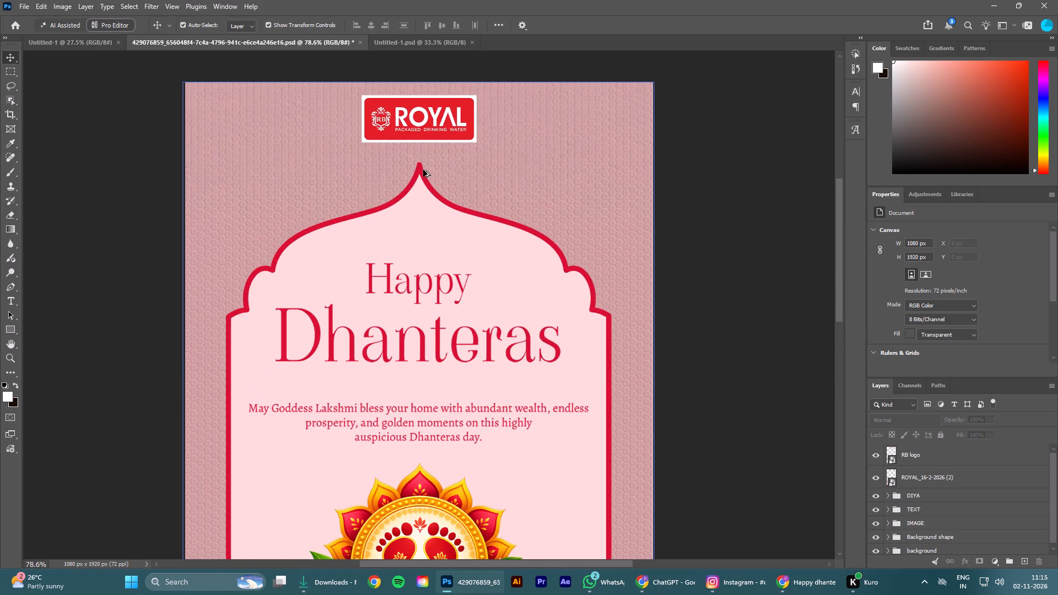
scroll(423, 170, "down", 1, "alt")
left_click(425, 131)
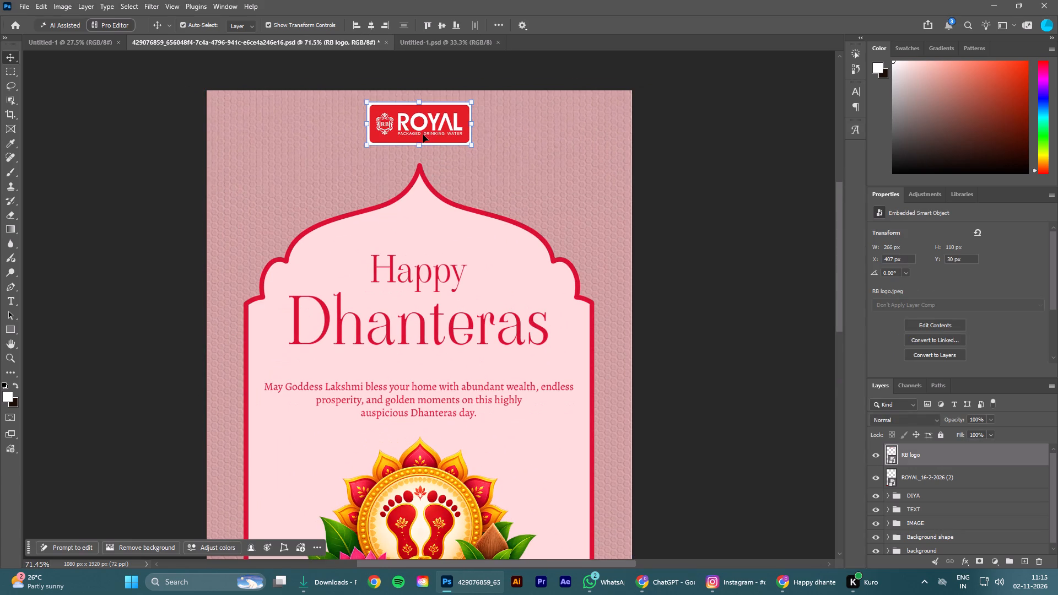
left_click_drag(422, 144, 421, 150)
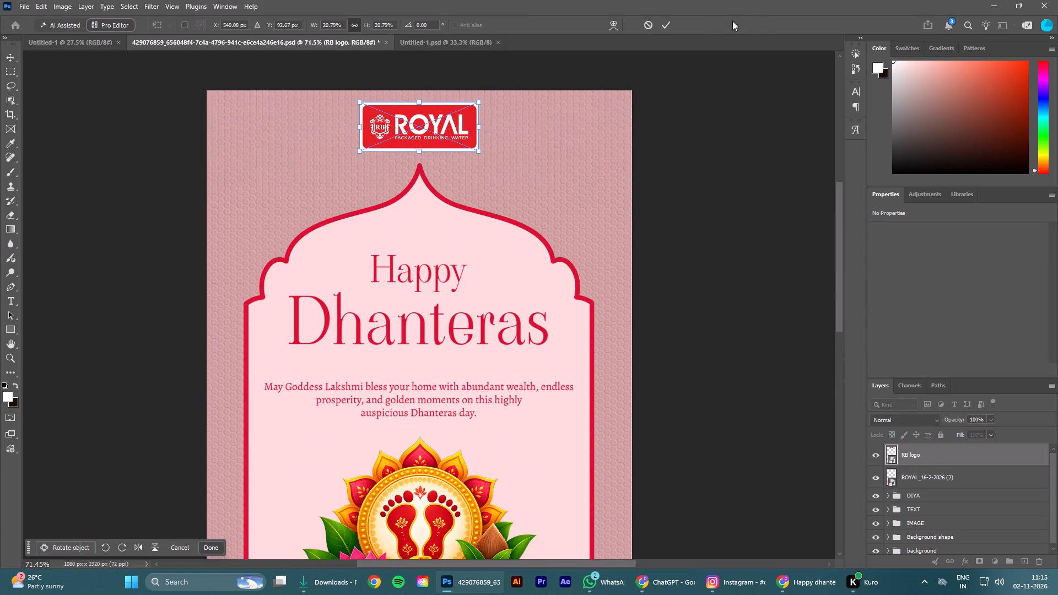
left_click(673, 20)
left_click(667, 23)
left_click(726, 109)
left_click(429, 125)
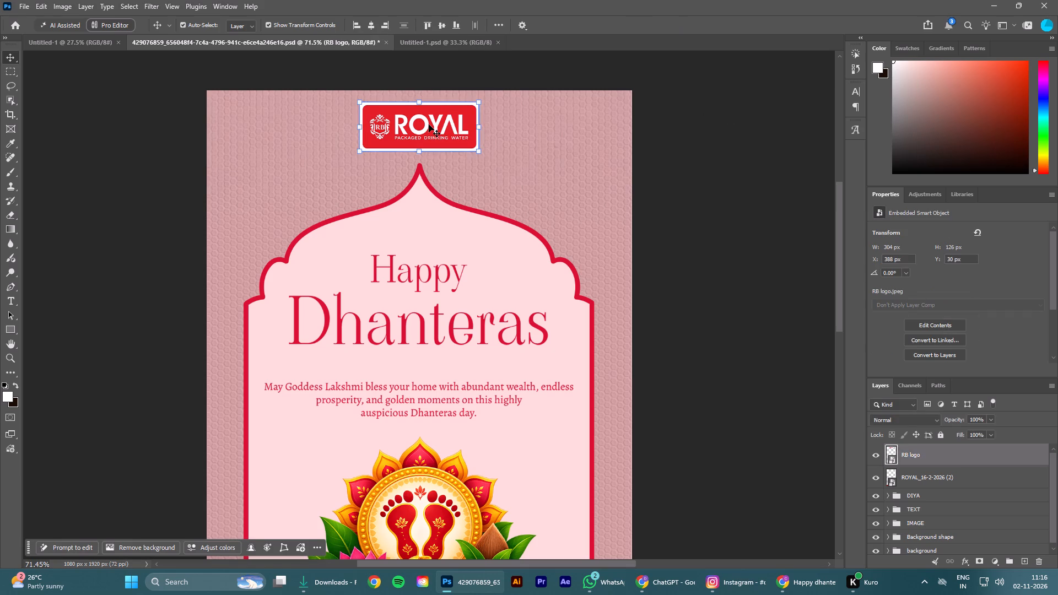
left_click(368, 29)
Nudge the RB logo up 3 px so it sits at Y 27 px.
key("shift+Up")
key("Down")
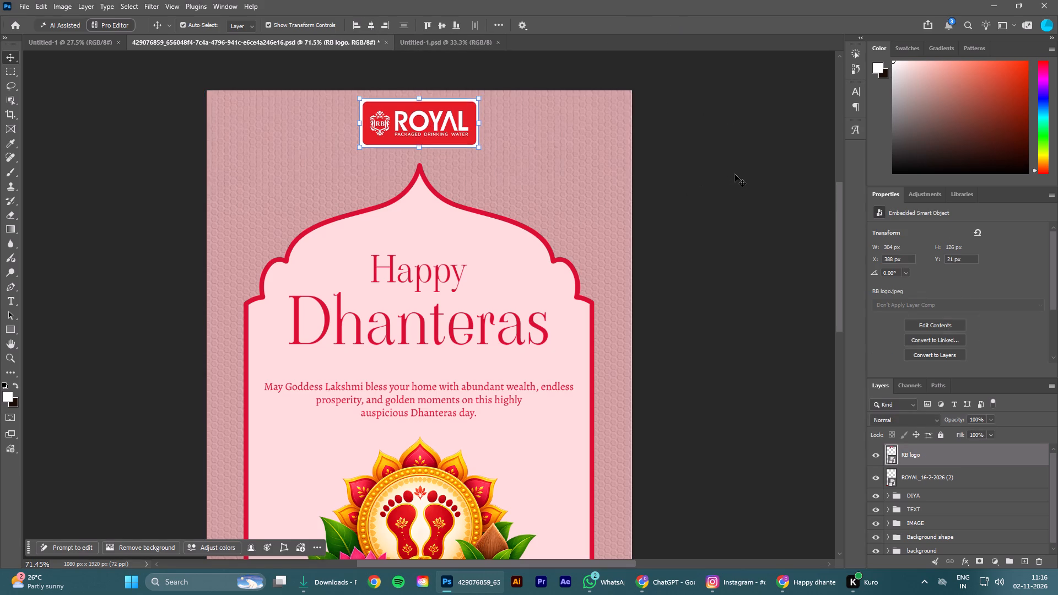
key("Down")
key("Down")
key("Down")
key("Down")
key("Down")
key("Down")
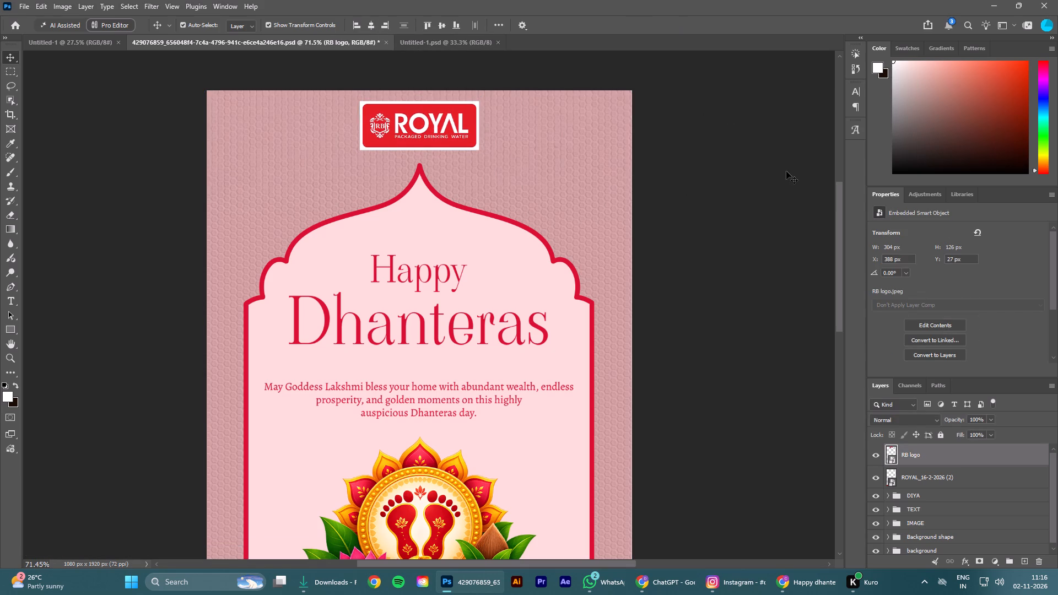
left_click(786, 171)
Shift the RB logo up slightly to about Y 23 px and centre it horizontally on the canvas.
scroll(731, 187, "down", 4, "alt")
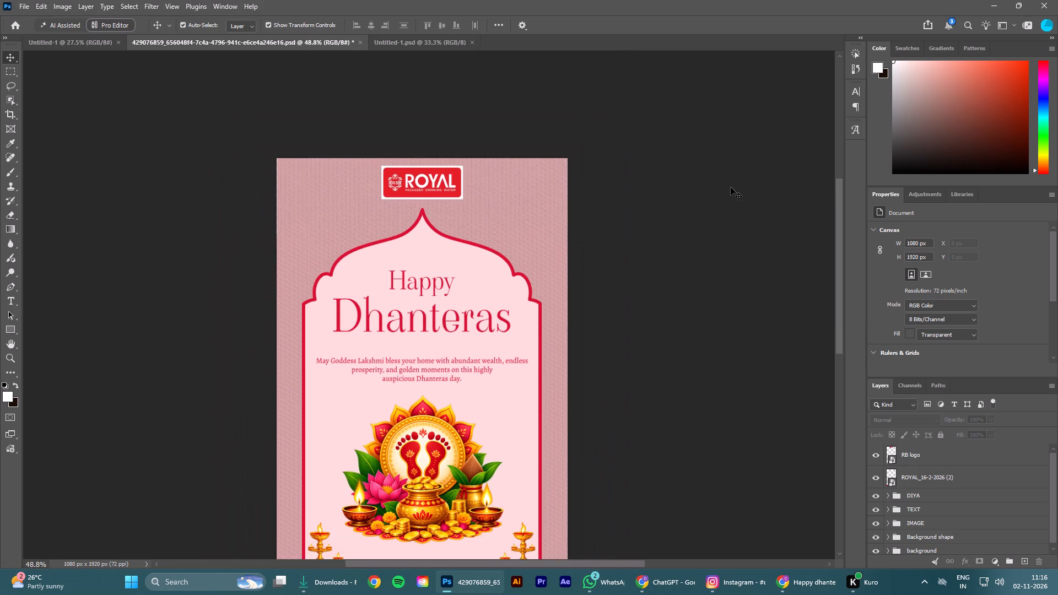
scroll(731, 187, "down", 6)
scroll(732, 188, "down", 3, "alt")
scroll(732, 188, "down", 6)
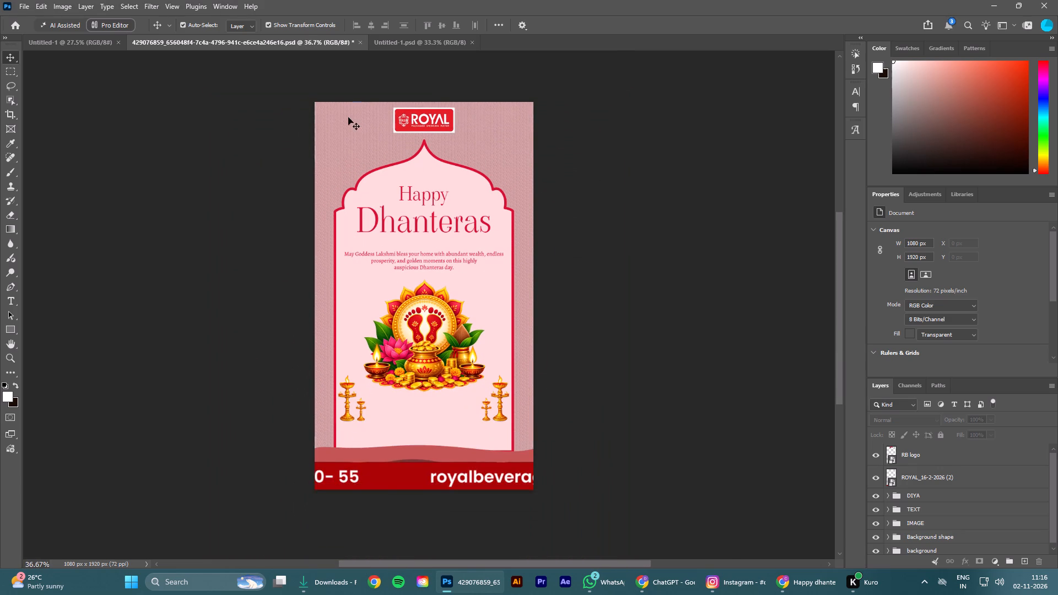
left_click(435, 120)
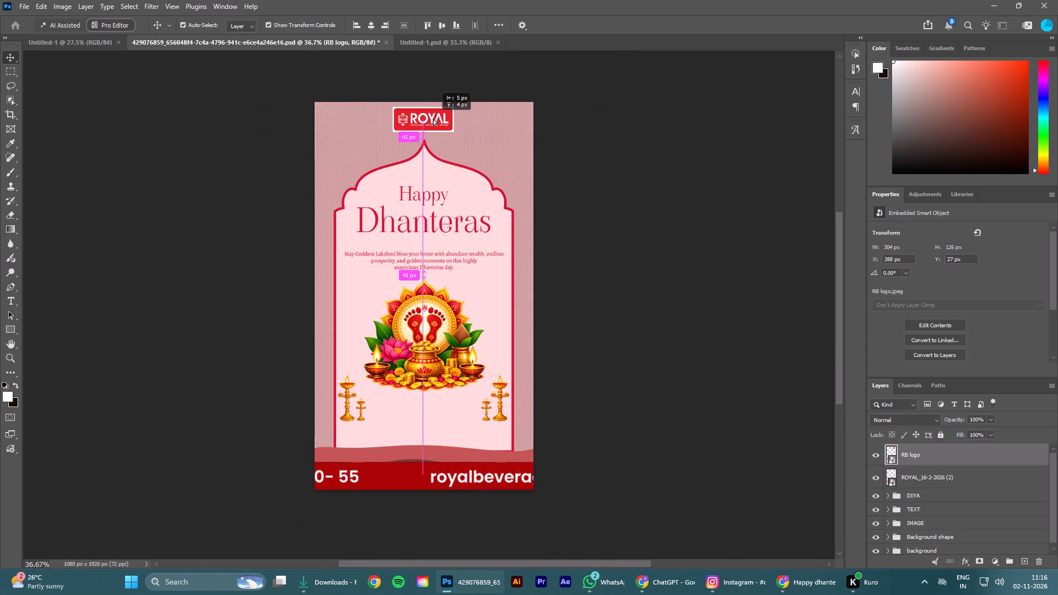
left_click(368, 26)
left_click(663, 225)
Scale the ROYAL_16-2-2026 (2) contact strip down to about 1090 px wide and align it to the canvas's bottom edge.
scroll(663, 224, "down", 4)
scroll(663, 224, "up", 2)
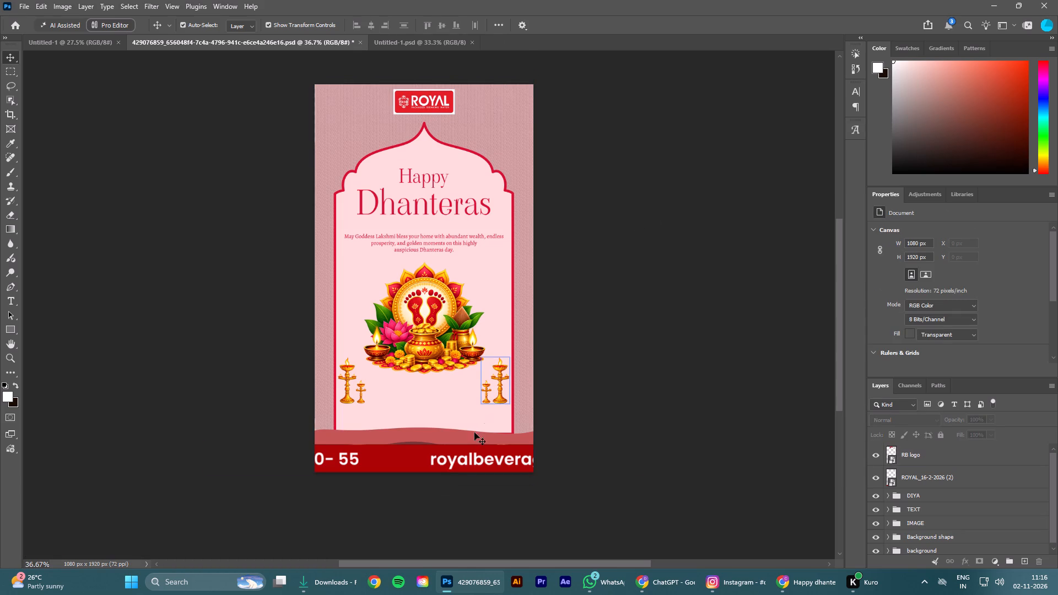
left_click(457, 458)
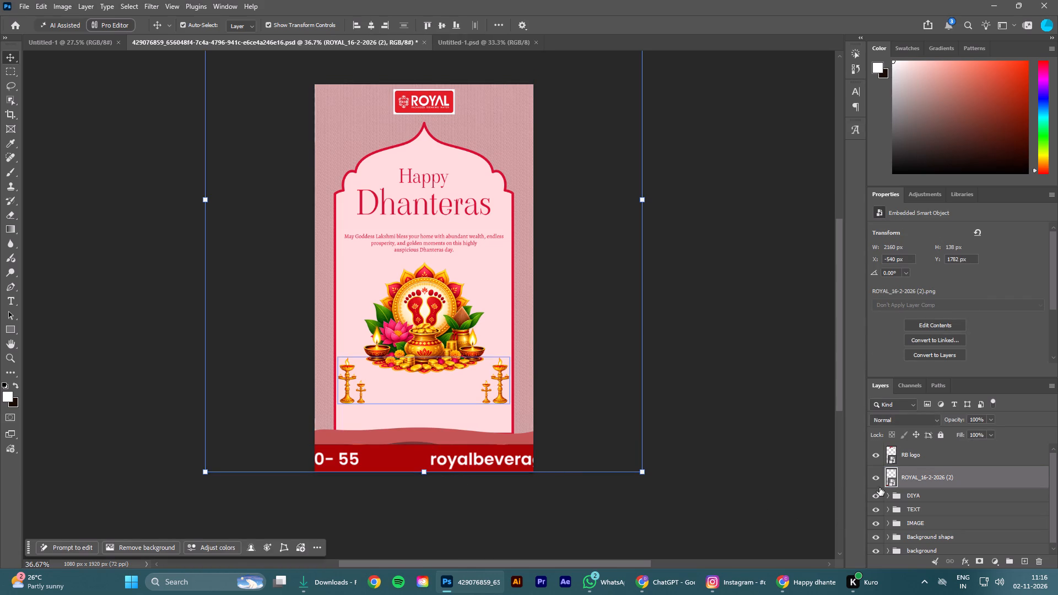
double_click(872, 480)
left_click(930, 475)
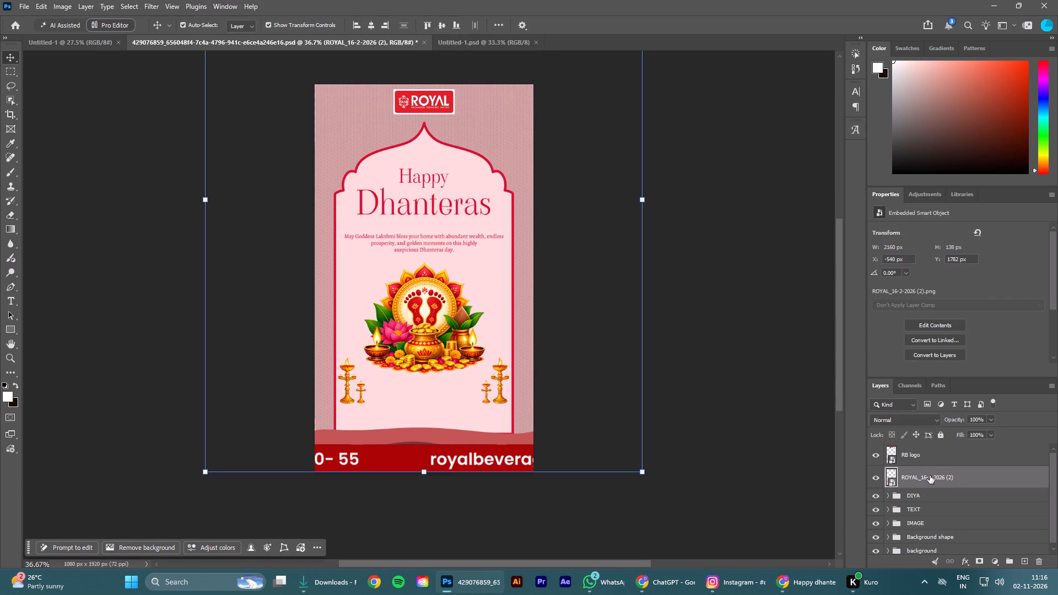
left_click_drag(425, 476, 442, 212)
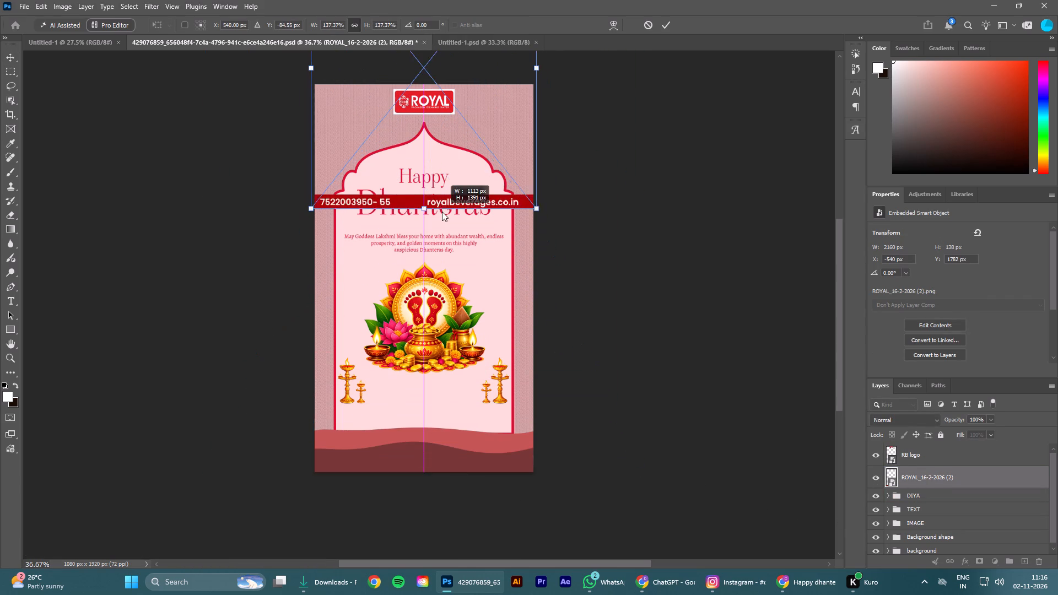
left_click_drag(442, 212, 436, 206)
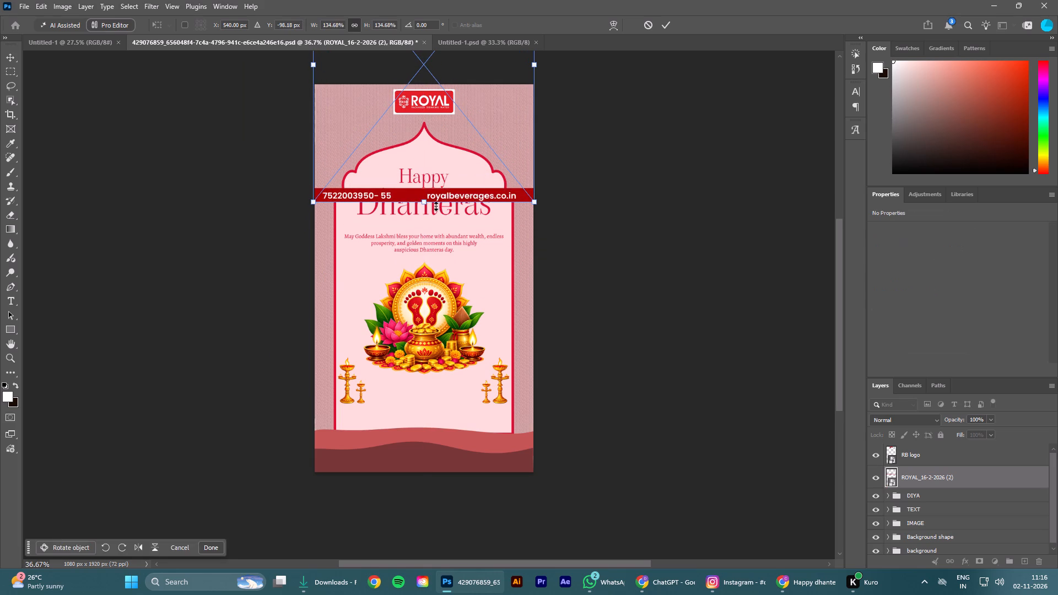
left_click(665, 26)
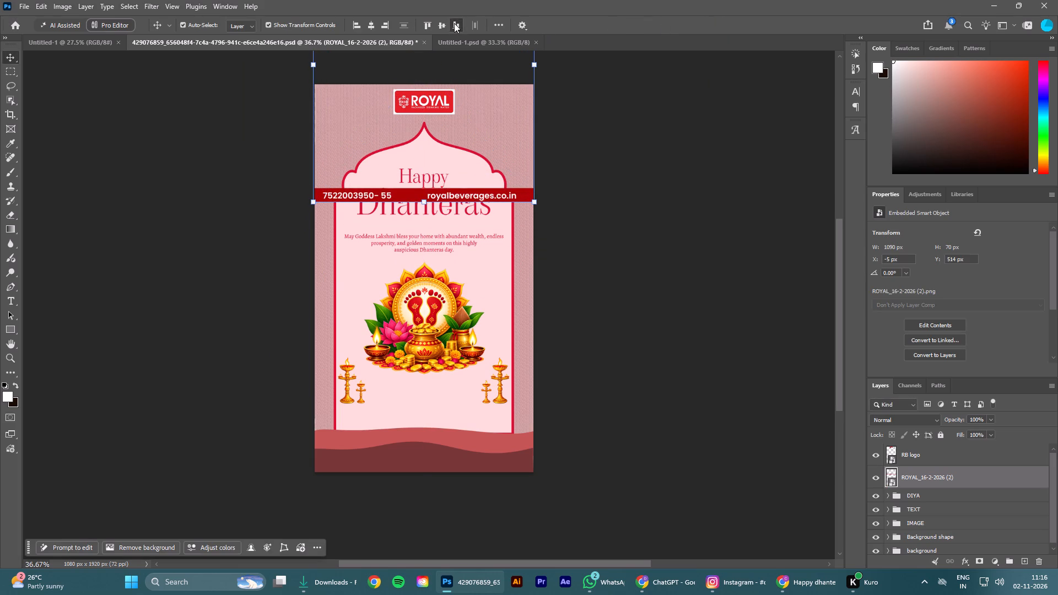
left_click(454, 23)
left_click(685, 364)
Enlarge the contact strip to about 148% and shift it about 25 px right so its phone number and website span the canvas width.
left_click(467, 466)
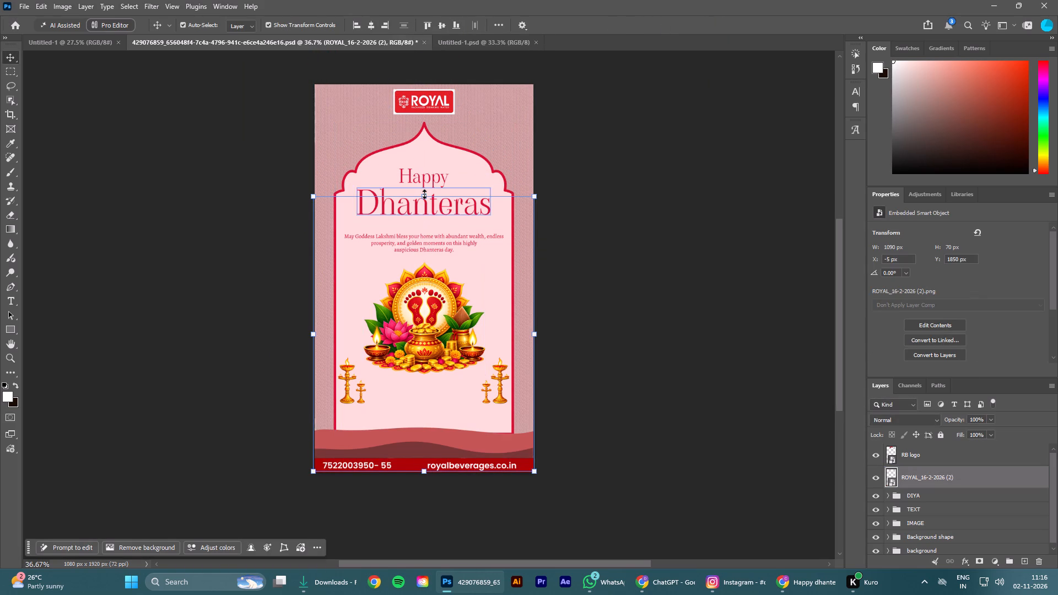
left_click_drag(424, 194, 427, 182)
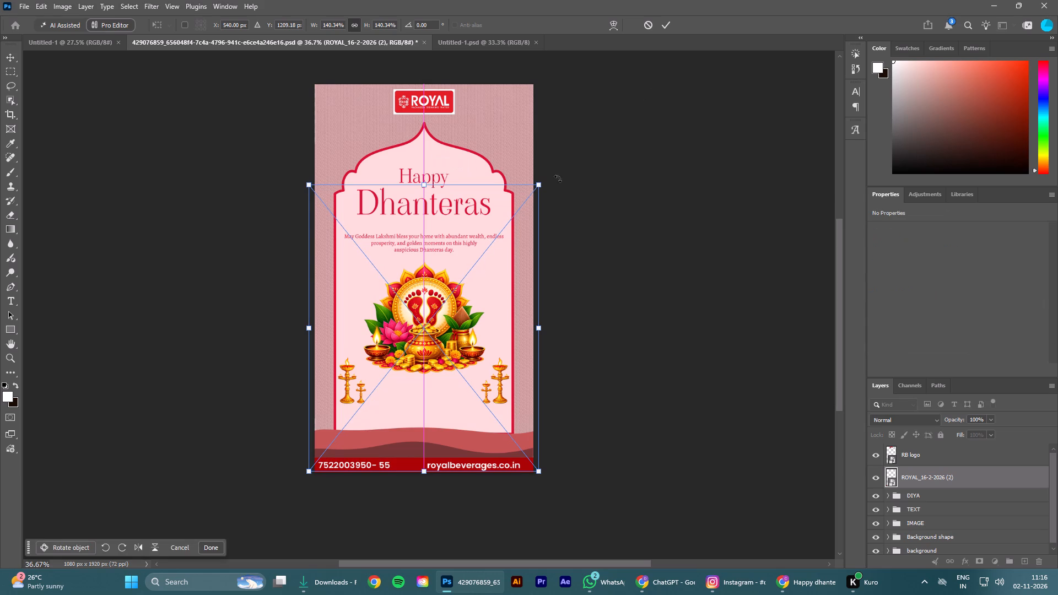
key("shift+Right")
key("shift+Right")
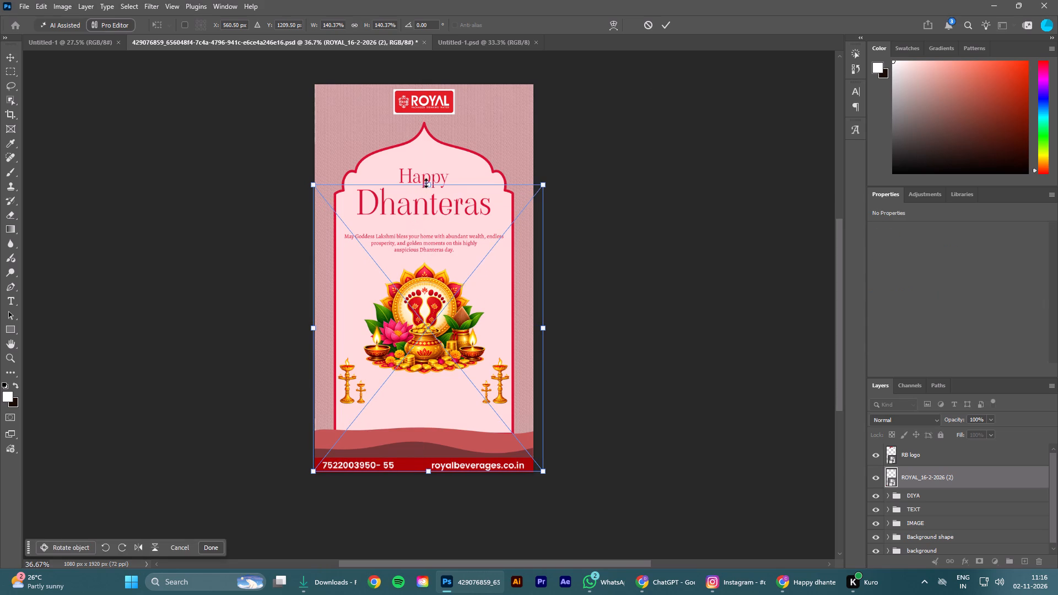
left_click_drag(429, 182, 437, 165)
key("Right")
key("Right")
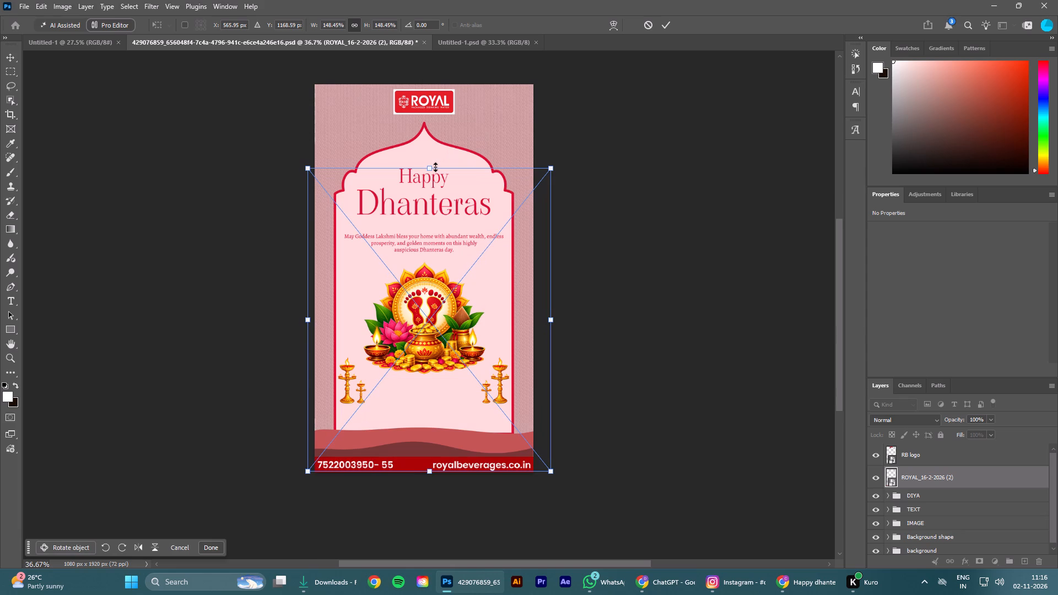
key("Left")
left_click(663, 27)
left_click(700, 331)
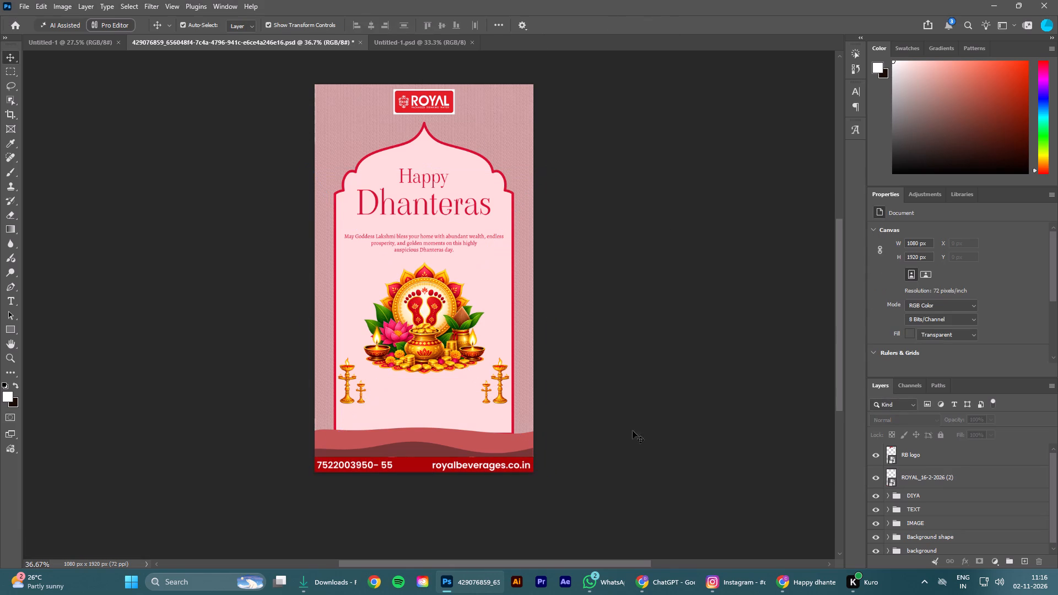
Raise the dark front wave in the Background shape group by about 35 px above the contact strip.
left_click(672, 482)
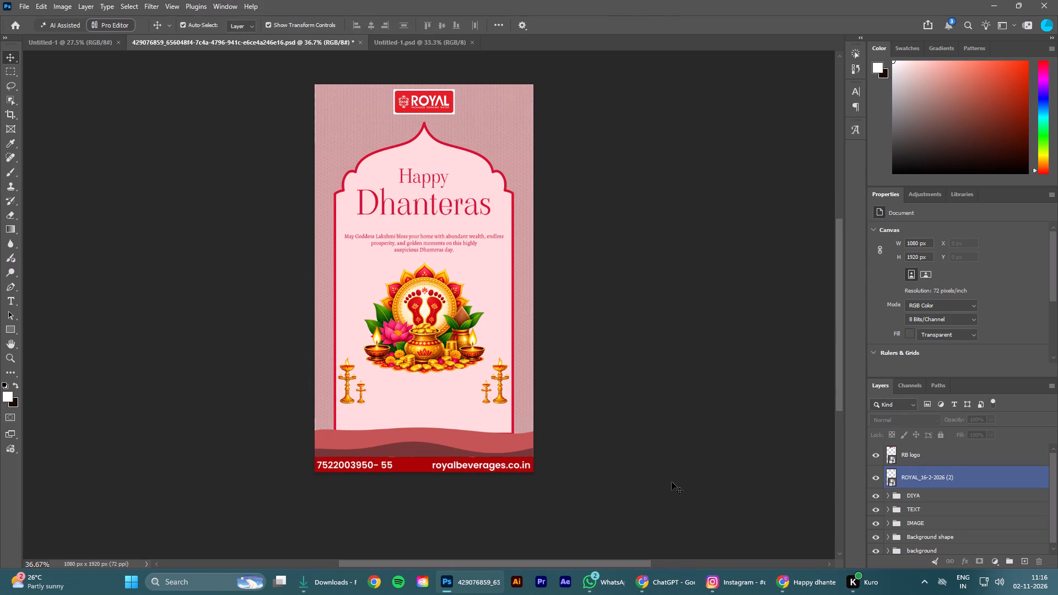
scroll(672, 482, "up", 3)
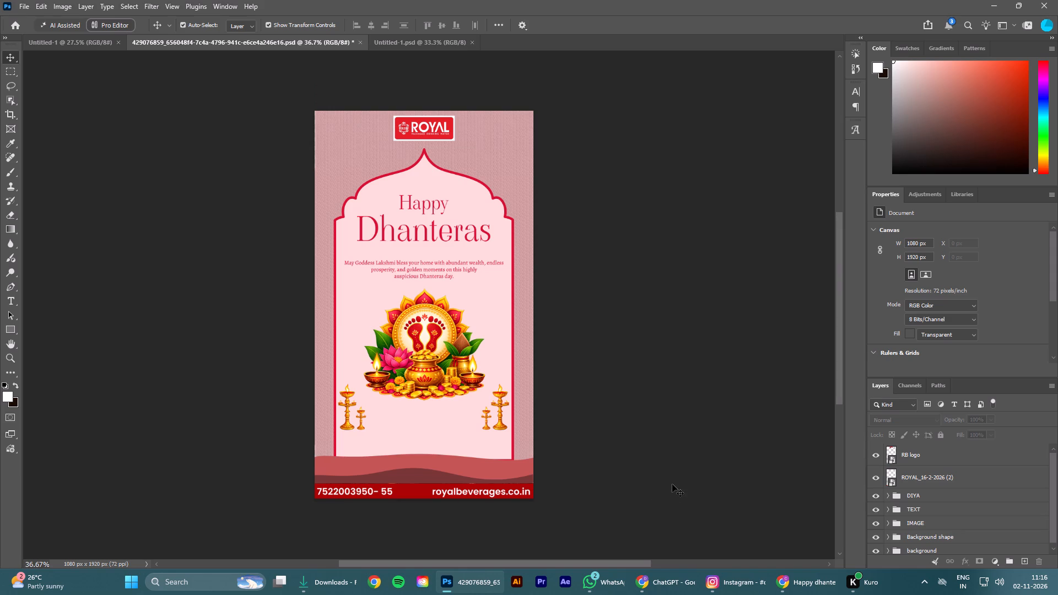
left_click(431, 474)
key("Up")
key("Up")
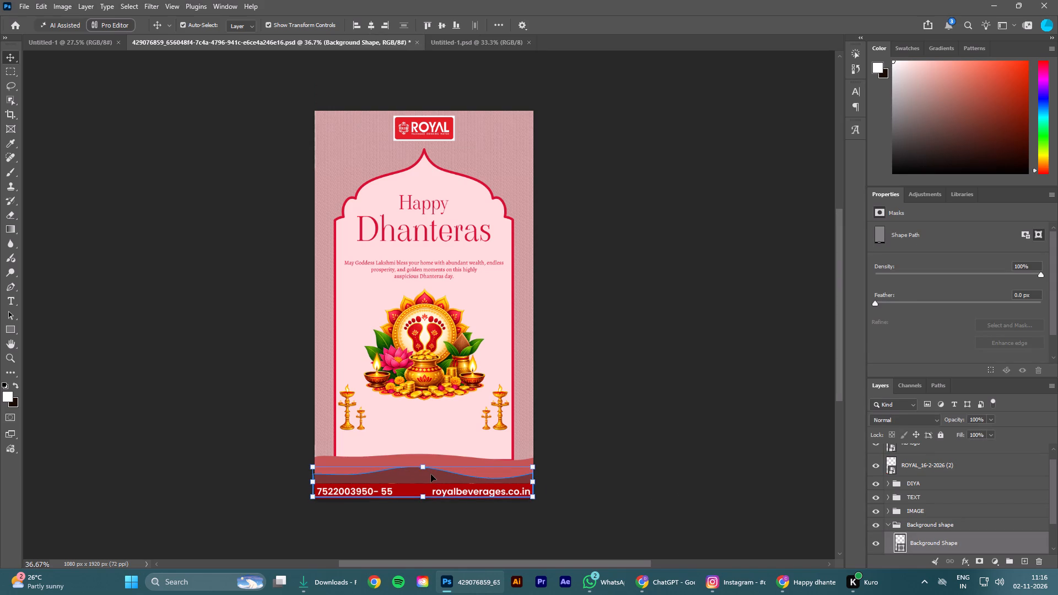
key("Up")
key("Up")
key("Up")
key("shift+Up")
key("shift+Up")
key("shift+Up")
key("shift+Up")
key("shift+Up")
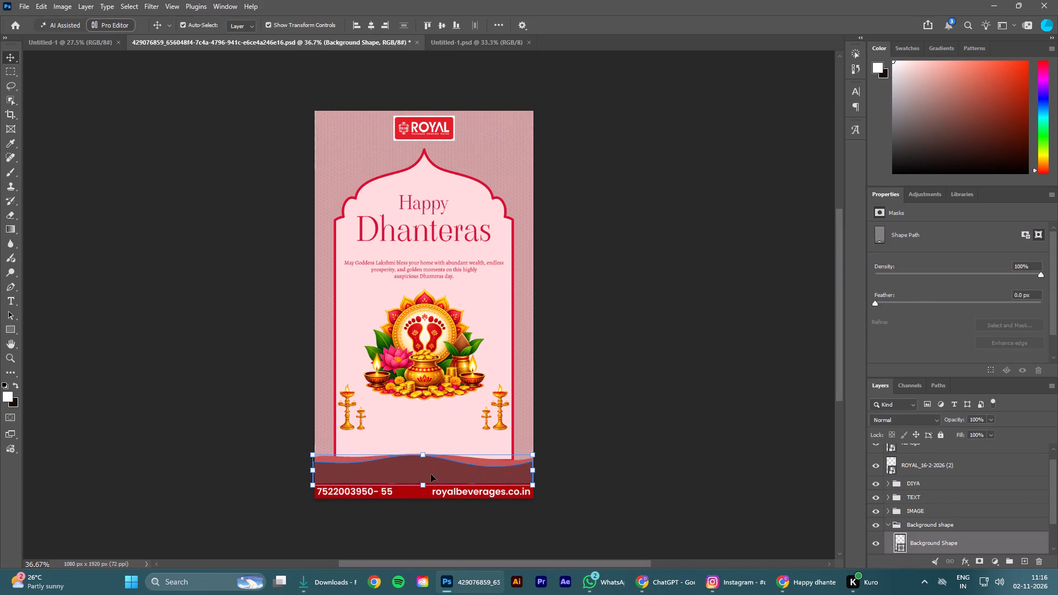
key("shift+Up")
key("shift+Up")
key("shift+Down")
key("shift+Down")
key("shift+Down")
key("shift+Down")
Lower the lighter back wave in the Background shape group by about 10 px, leaving a thin band above the dark wave.
left_click(484, 464)
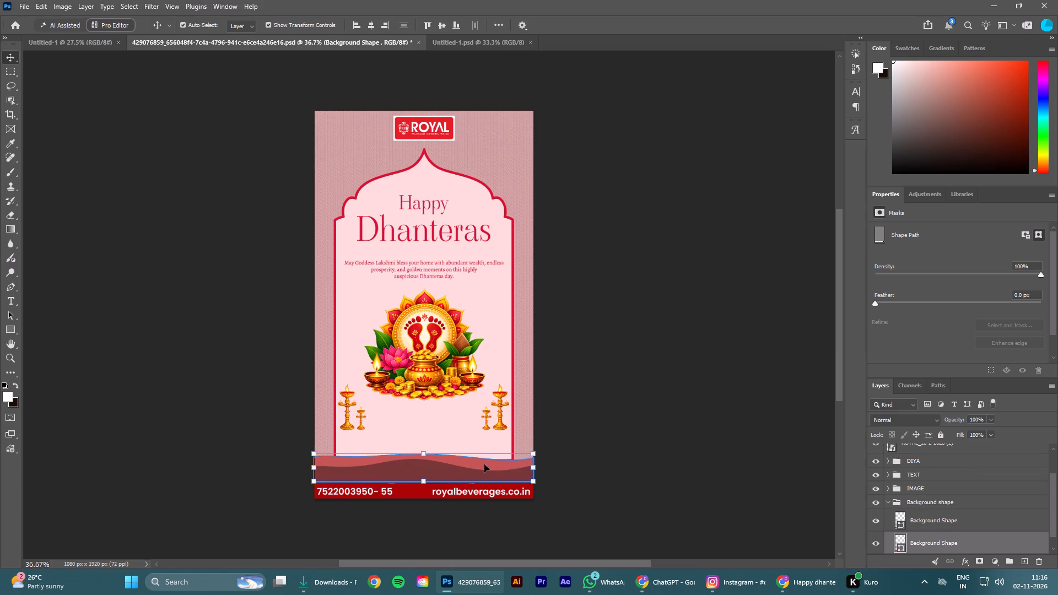
key("shift+Up")
key("shift+Up")
key("shift+Up")
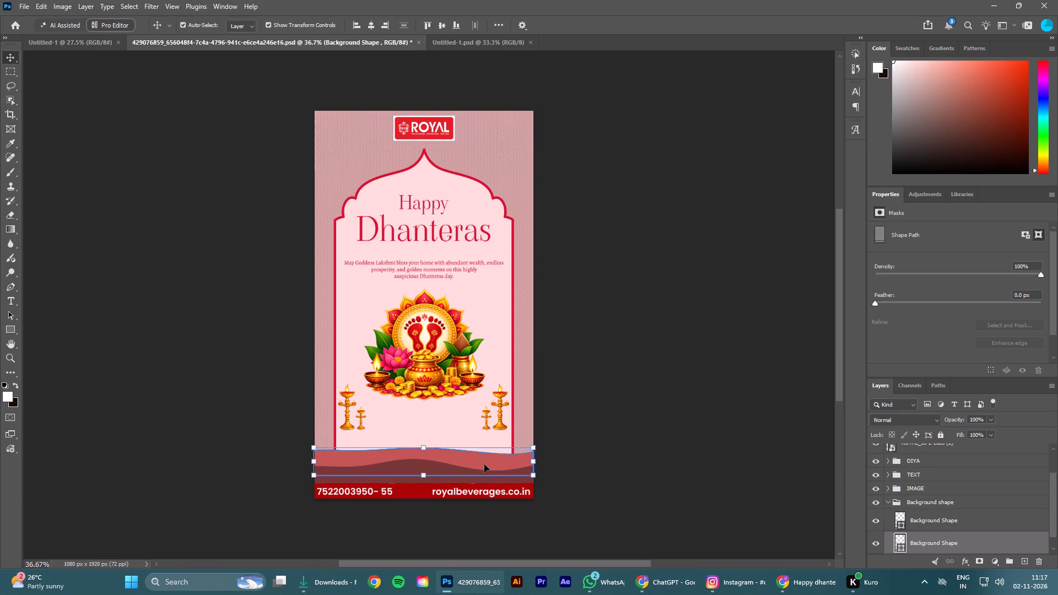
key("shift+Up")
key("shift+Up")
key("shift+Up")
key("shift+Up")
key("shift+Up")
key("shift+Up")
key("shift+Up")
key("shift+Down")
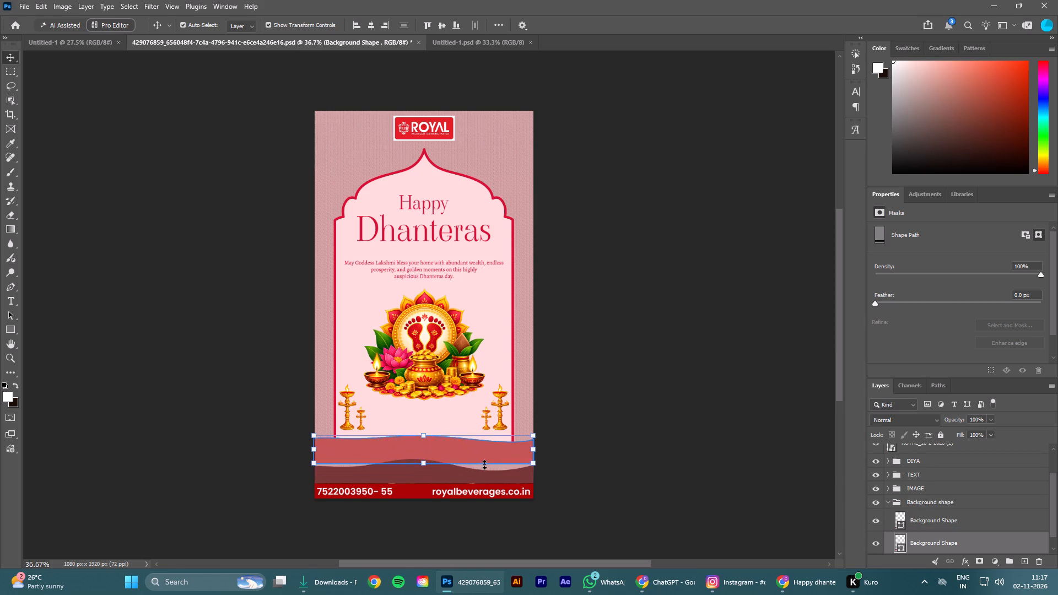
key("shift+Down")
key("shift+Down")
key("shift+Down")
key("shift+Down")
key("shift+Down")
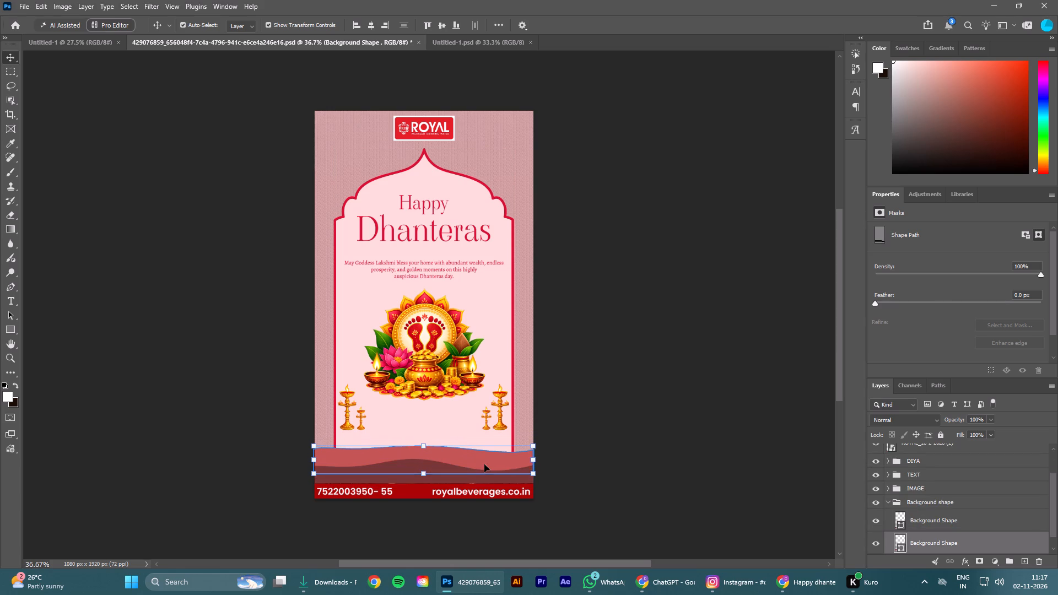
key("shift+Down")
key("shift+Down")
key("shift+Down")
key("shift+Down")
key("shift+Down")
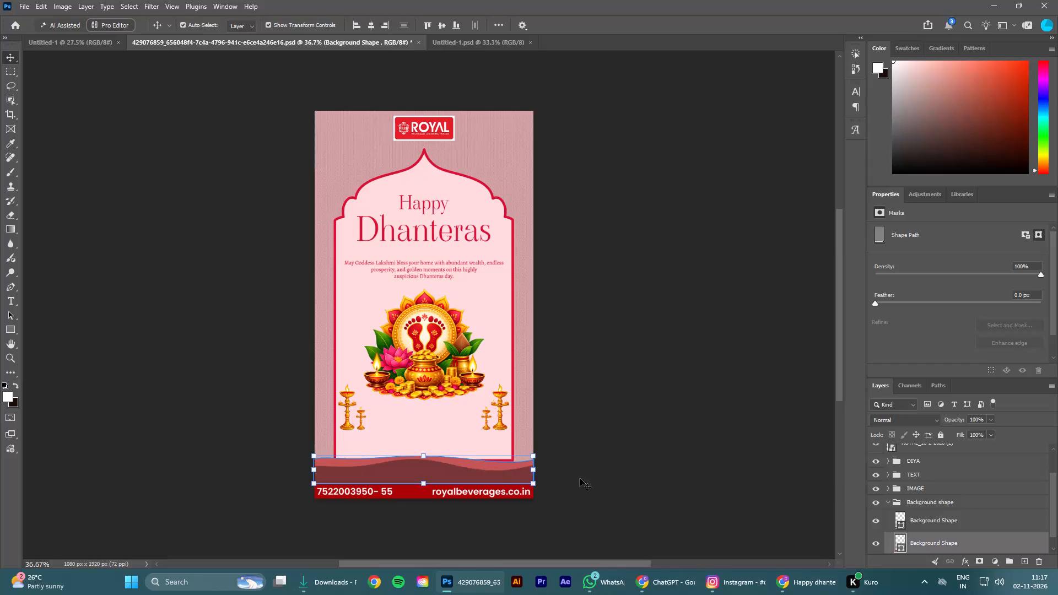
Collapse the Background shape group and move both waves up together by about 12 px.
left_click(888, 504)
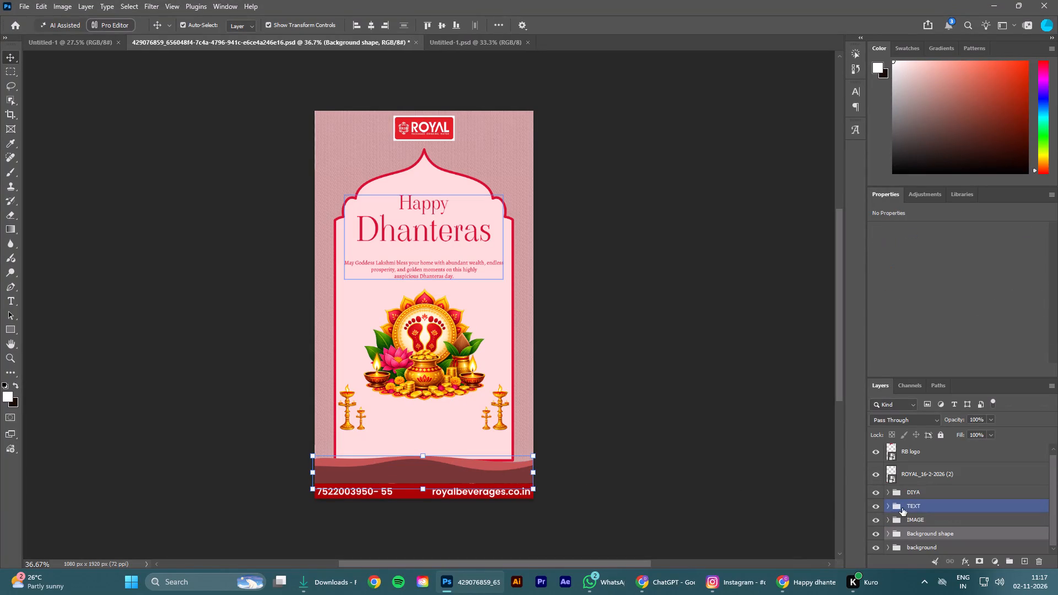
left_click(933, 534)
key("shift+Up")
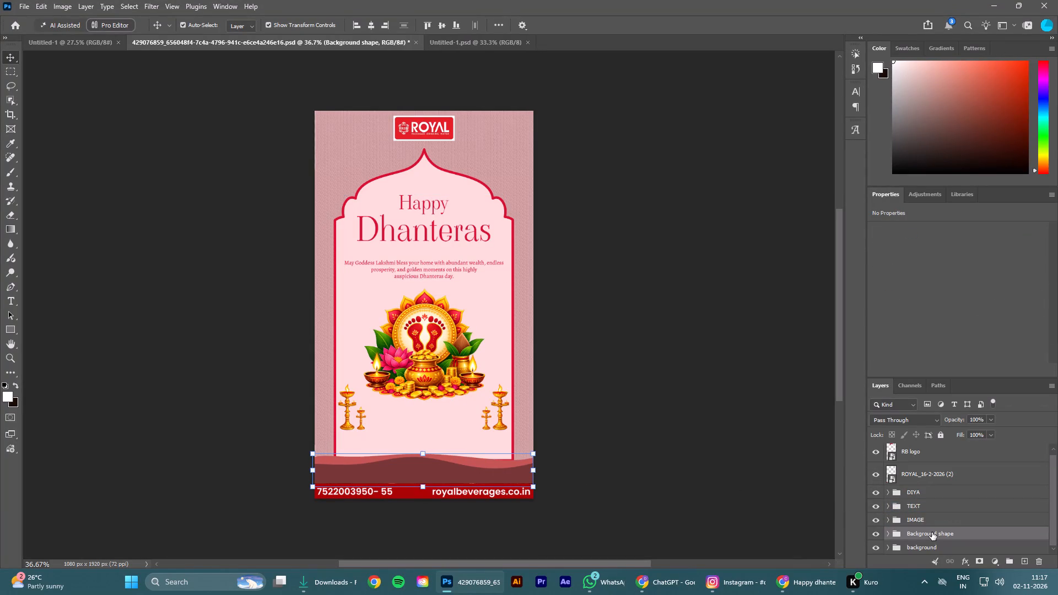
left_click(766, 443)
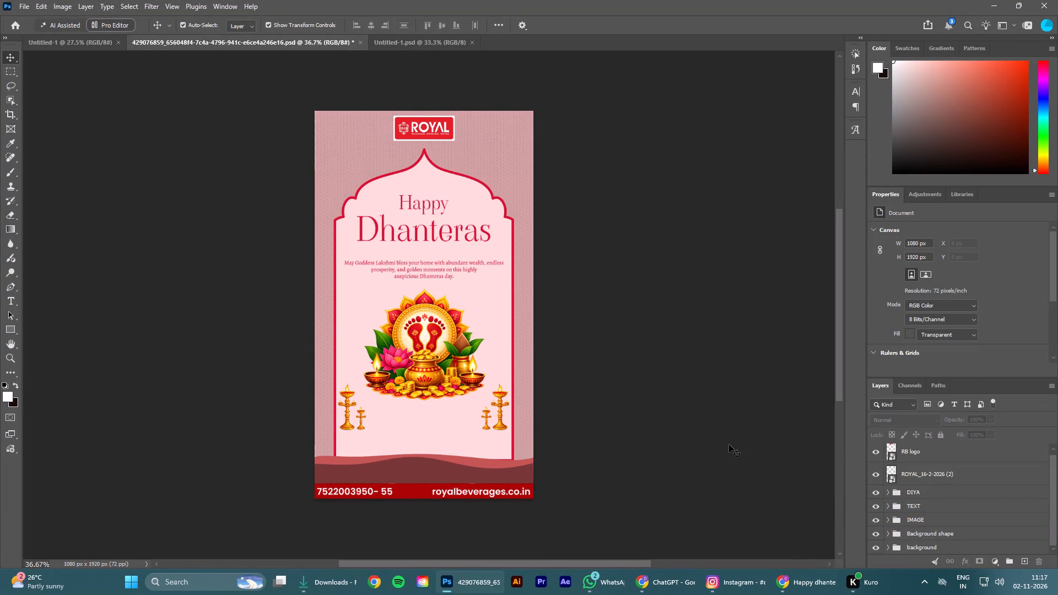
double_click(875, 518)
double_click(875, 538)
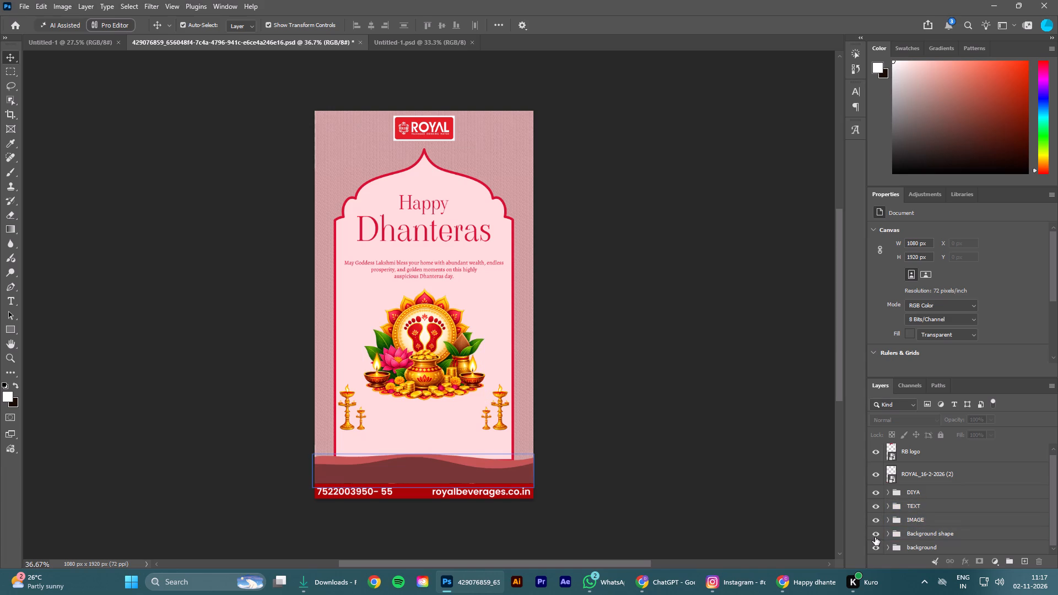
left_click(916, 537)
key("Down")
key("Down")
left_click(747, 437)
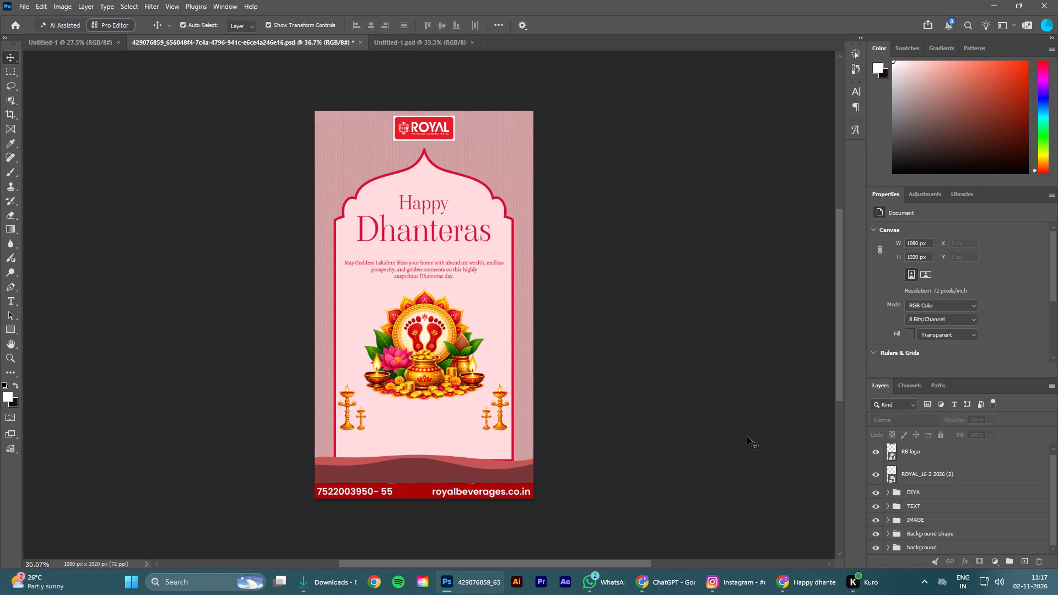
left_click(930, 531)
key("Up")
key("Up")
key("Up")
key("Up")
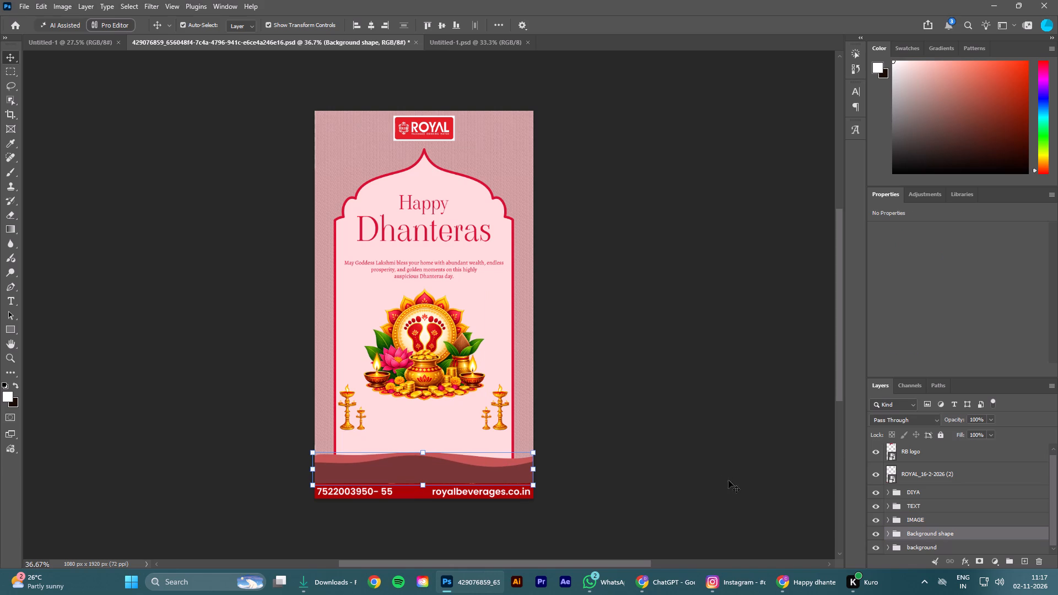
left_click(678, 452)
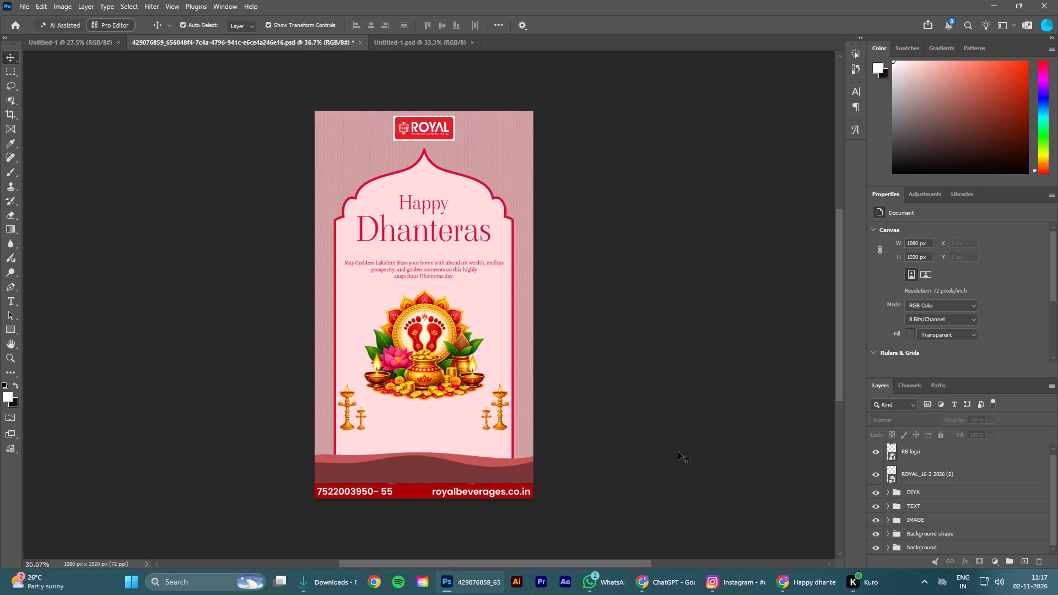
Add a new empty layer directly above the background group.
scroll(1014, 546, "down", 16)
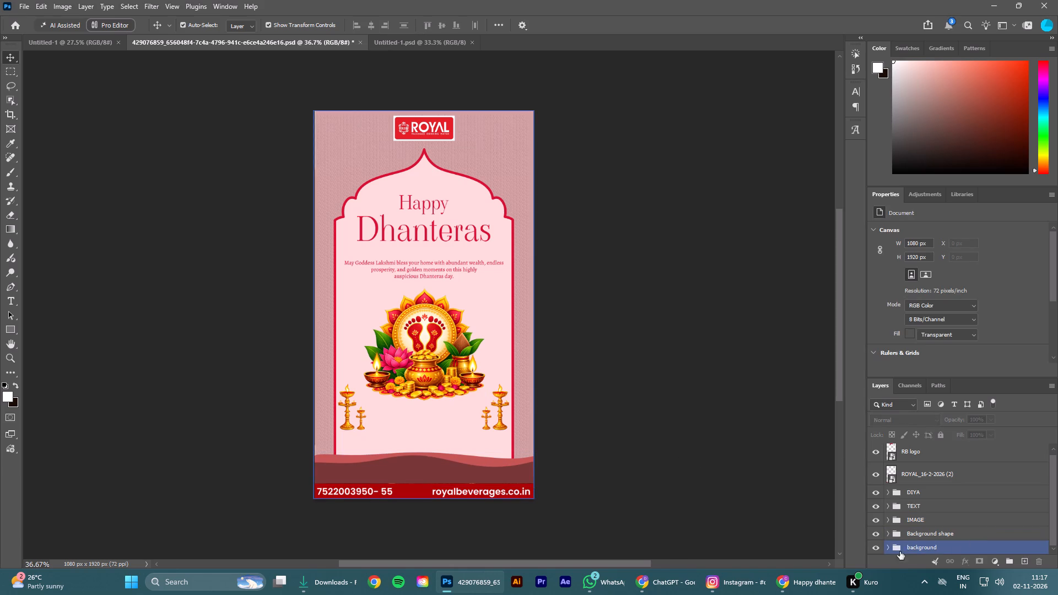
double_click(877, 547)
left_click(915, 544)
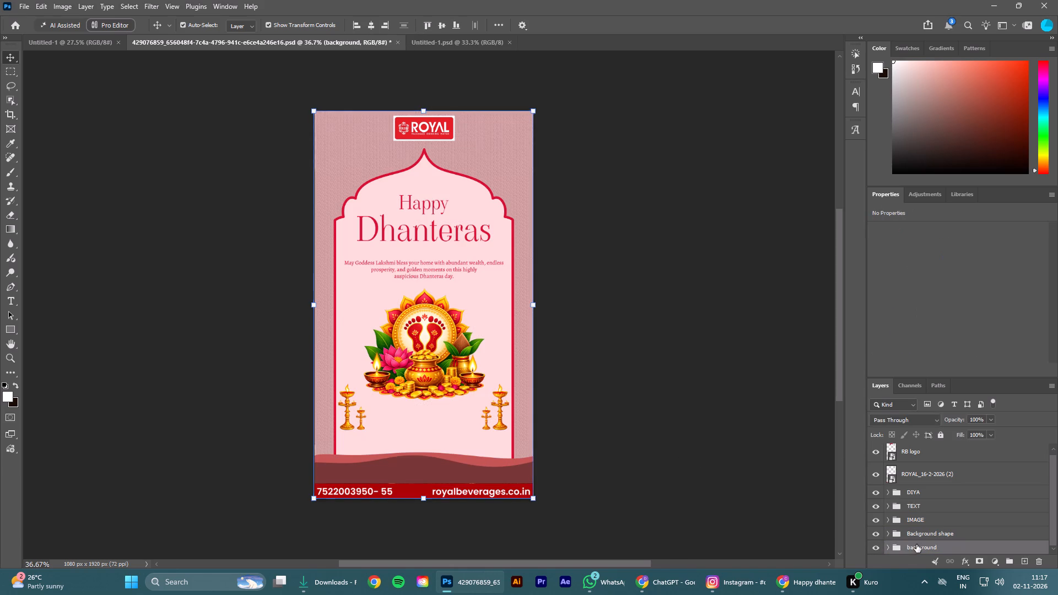
left_click(1023, 559)
left_click(684, 466)
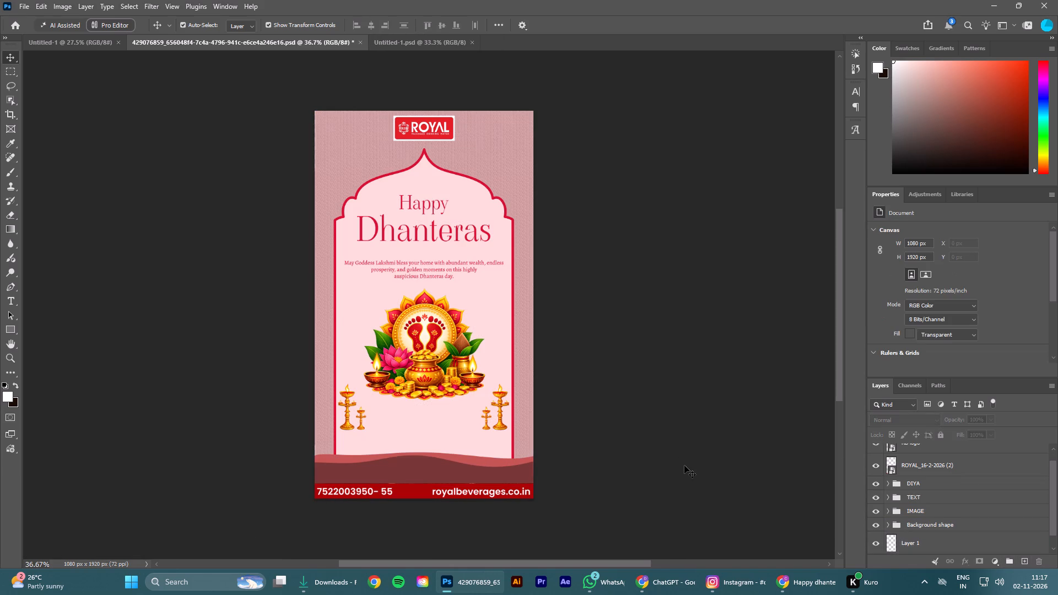
With Layer 1 active for the Brush tool, flatten the Soft Round tip into a very thin horizontal ellipse.
key("b")
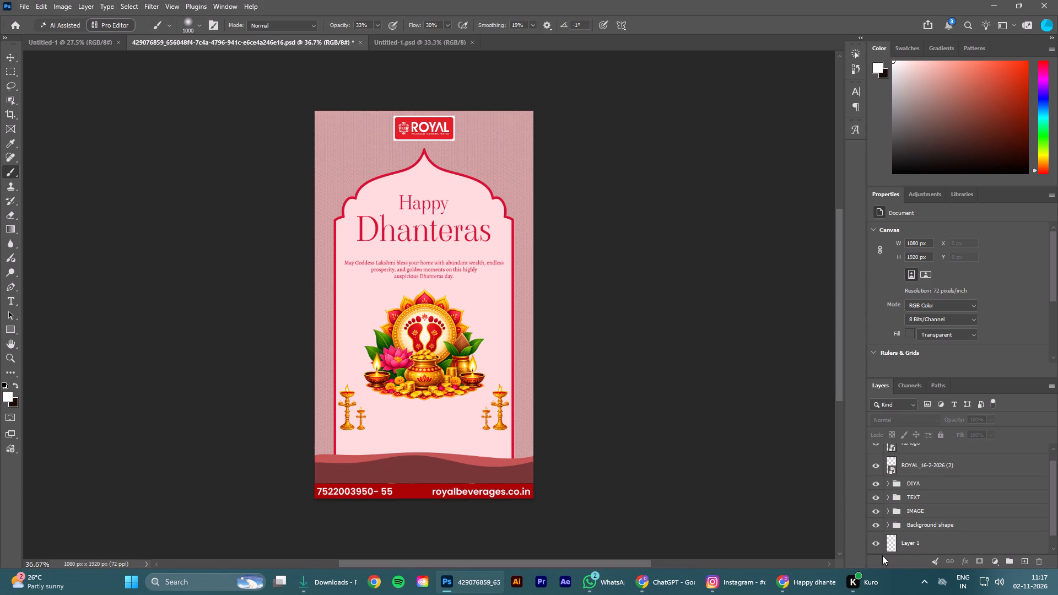
scroll(913, 539, "down", 12)
left_click(915, 531)
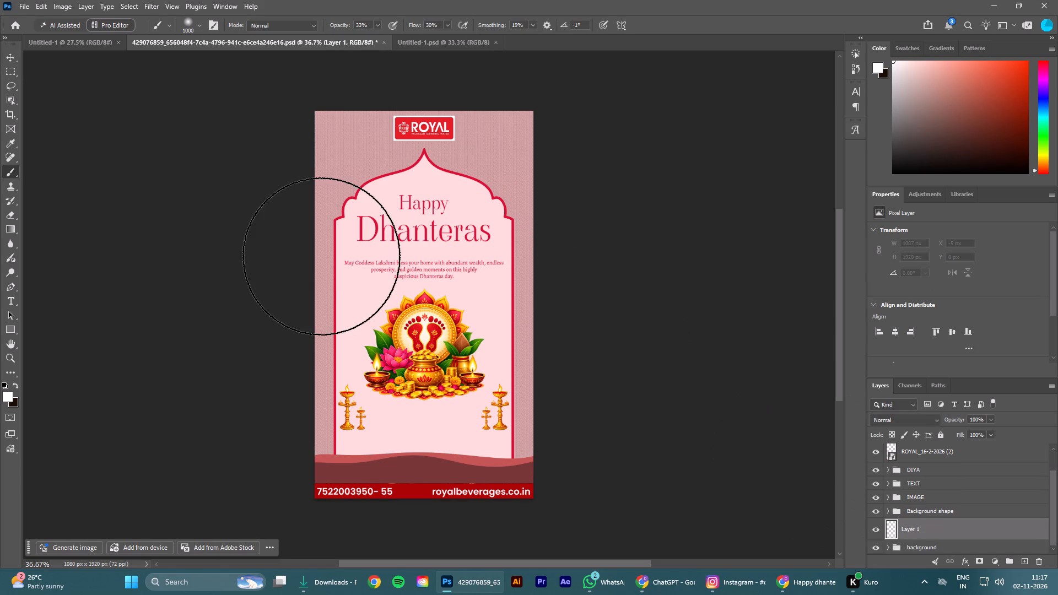
left_click(198, 25)
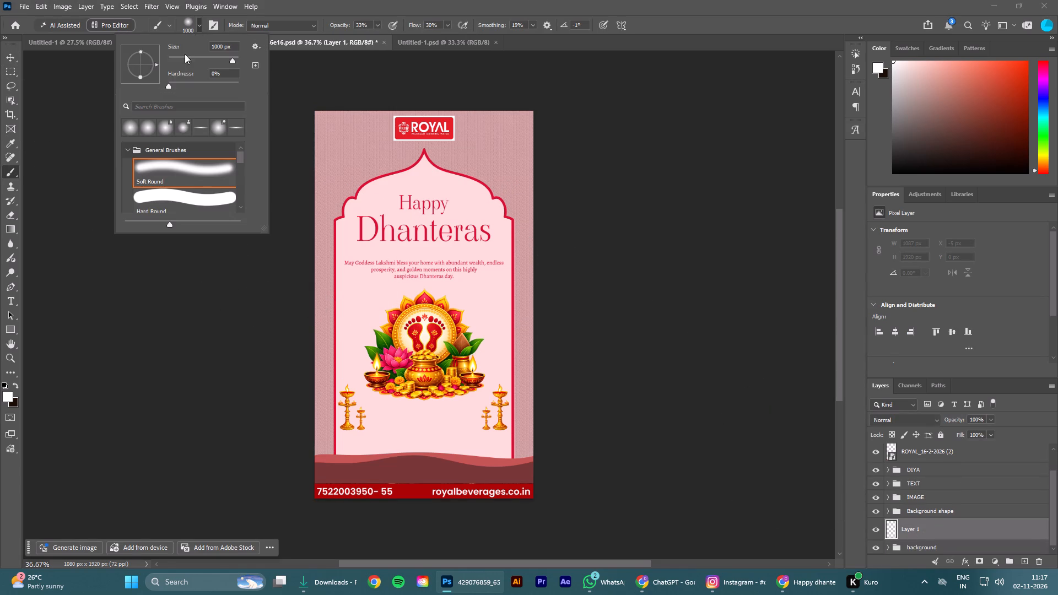
left_click_drag(141, 76, 137, 66)
left_click_drag(137, 66, 137, 66)
left_click(653, 28)
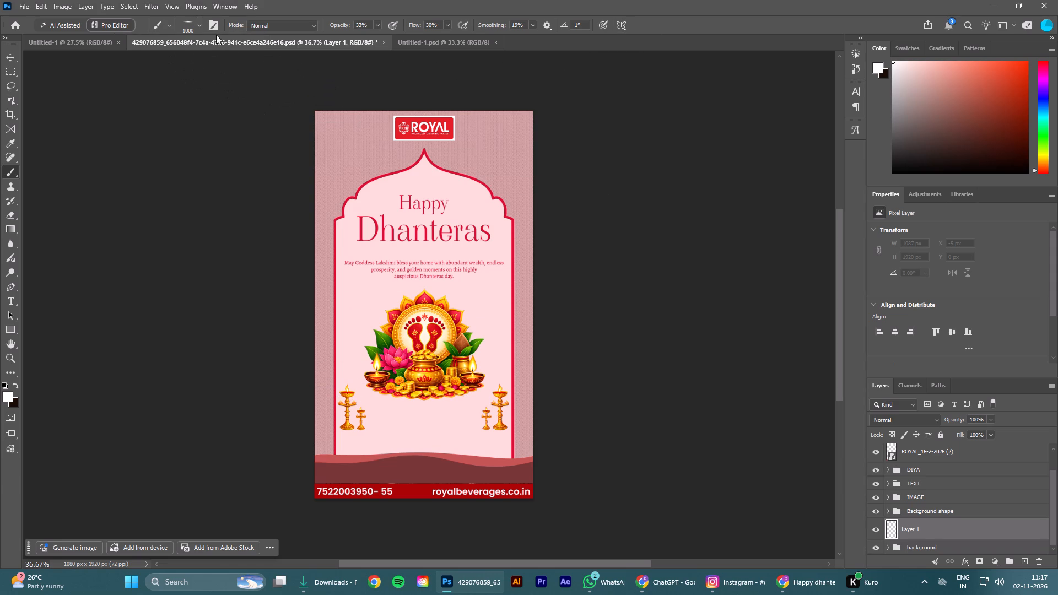
left_click(199, 28)
left_click(140, 67)
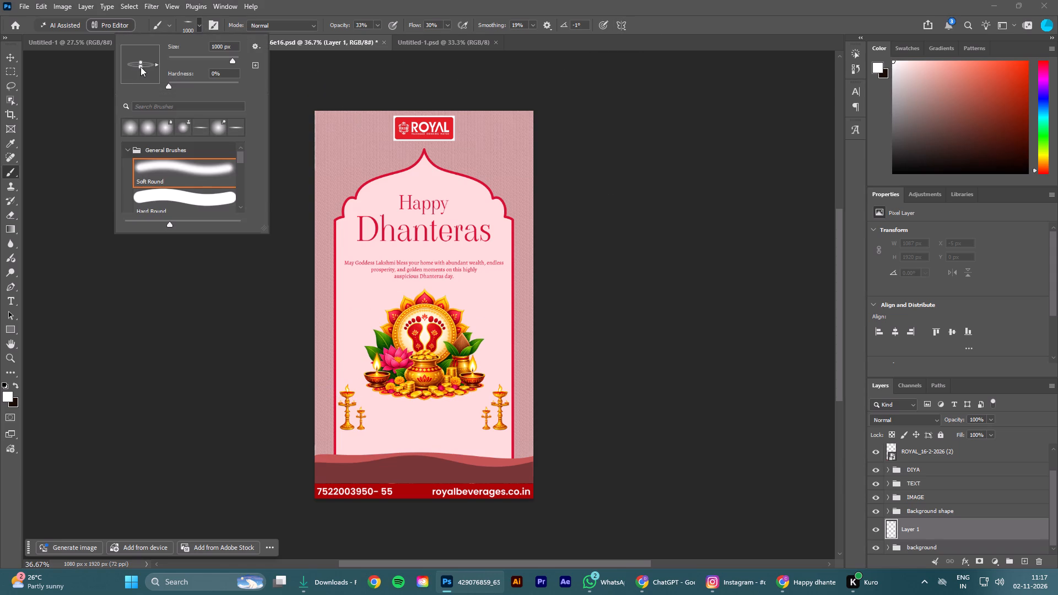
left_click(665, 25)
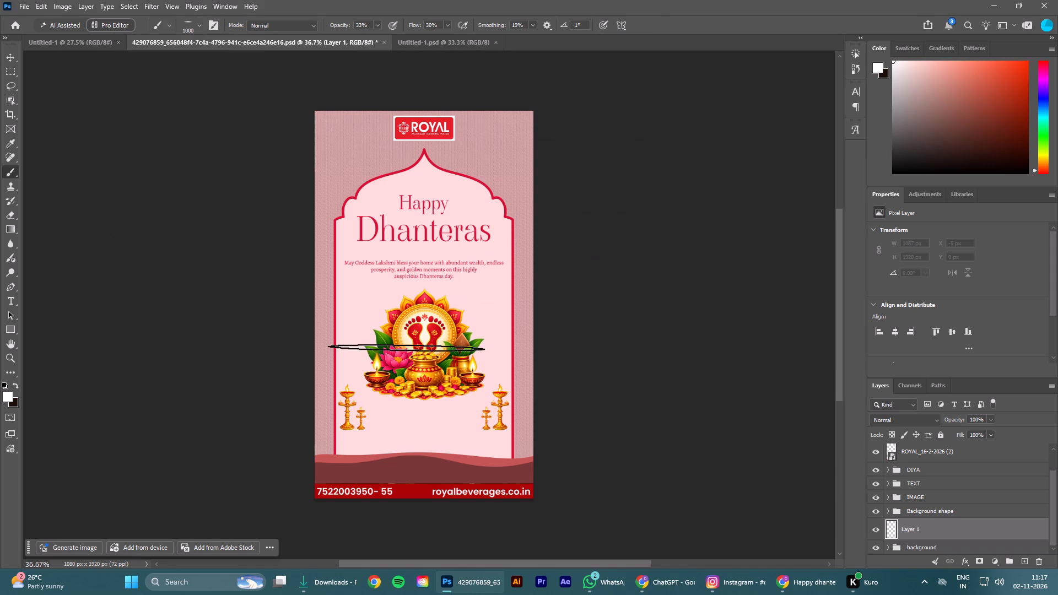
Paint a soft dark floor shadow beneath the left pair of diya lamps with a 300 px brush in the near-black colour.
key("bracketleft")
key("bracketleft")
key("bracketleft")
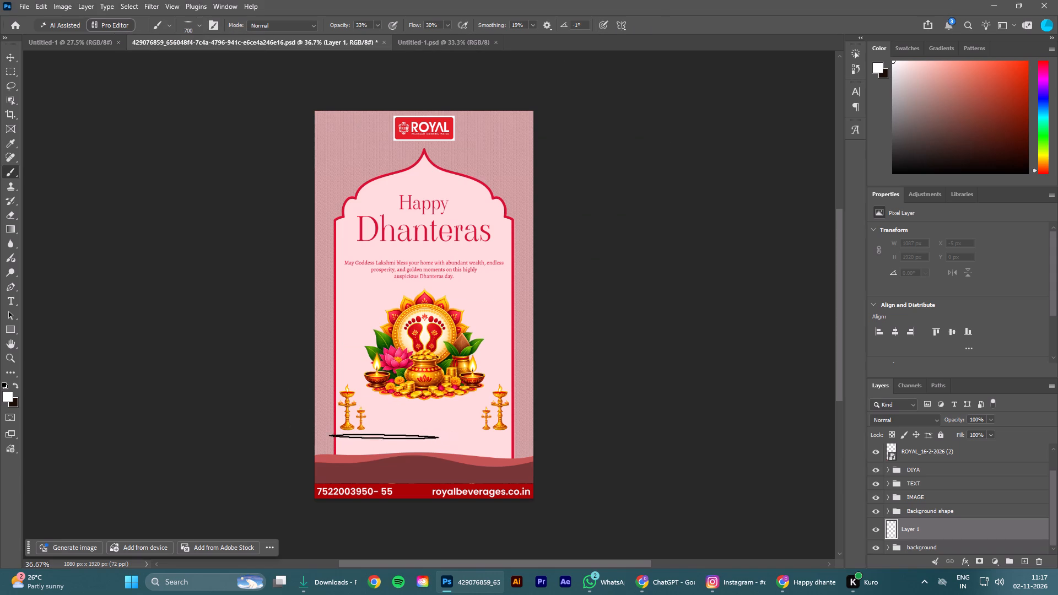
key("bracketleft")
key("bracketleft")
key("x")
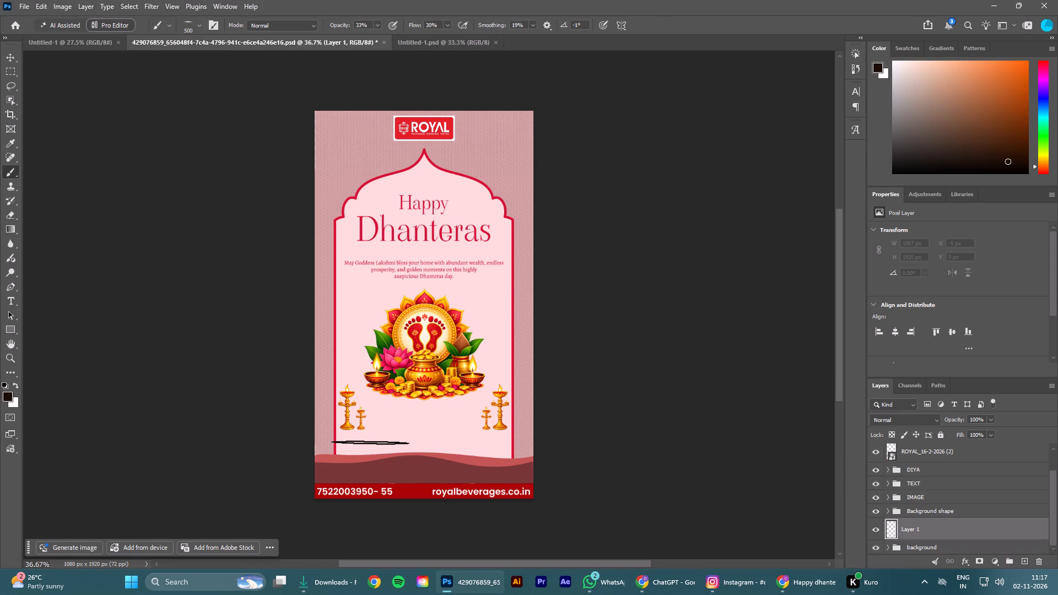
key("bracketleft")
key("bracketleft")
key("bracketleft")
key("bracketleft")
key("bracketright")
key("bracketright")
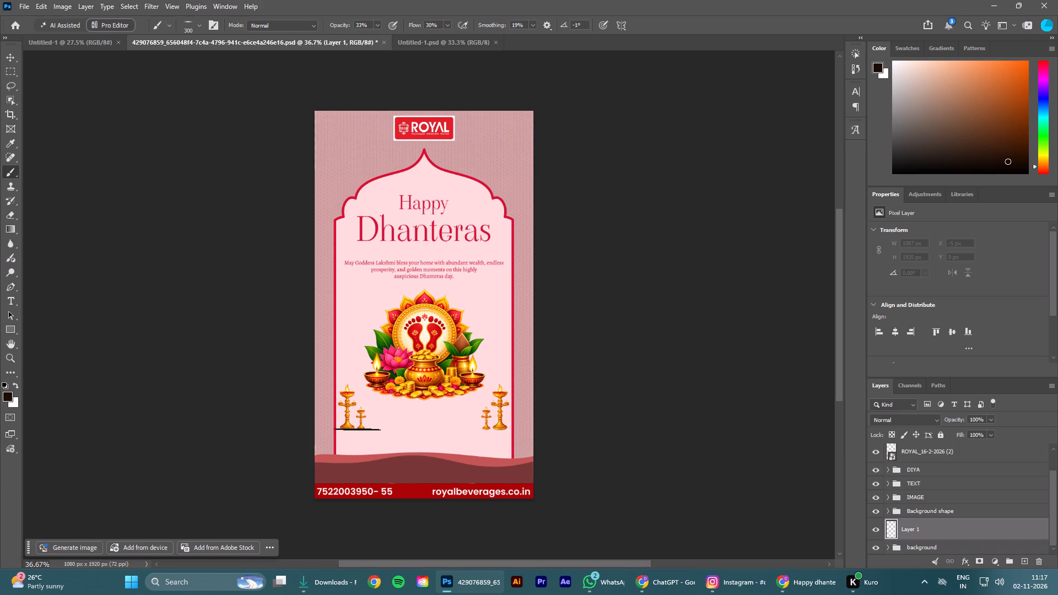
triple_click(357, 429)
double_click(357, 429)
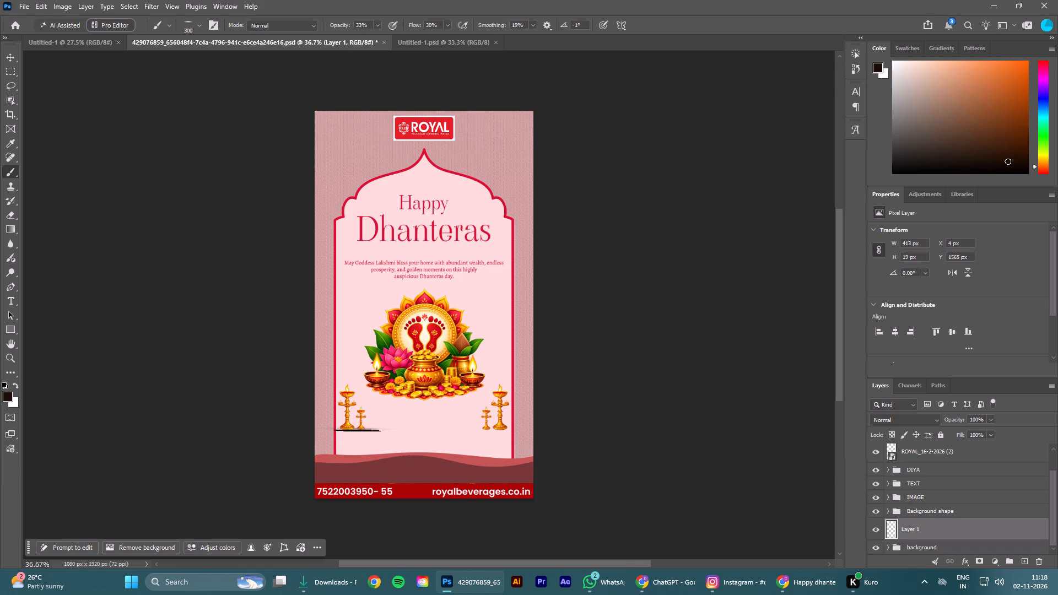
triple_click(358, 430)
left_click(358, 430)
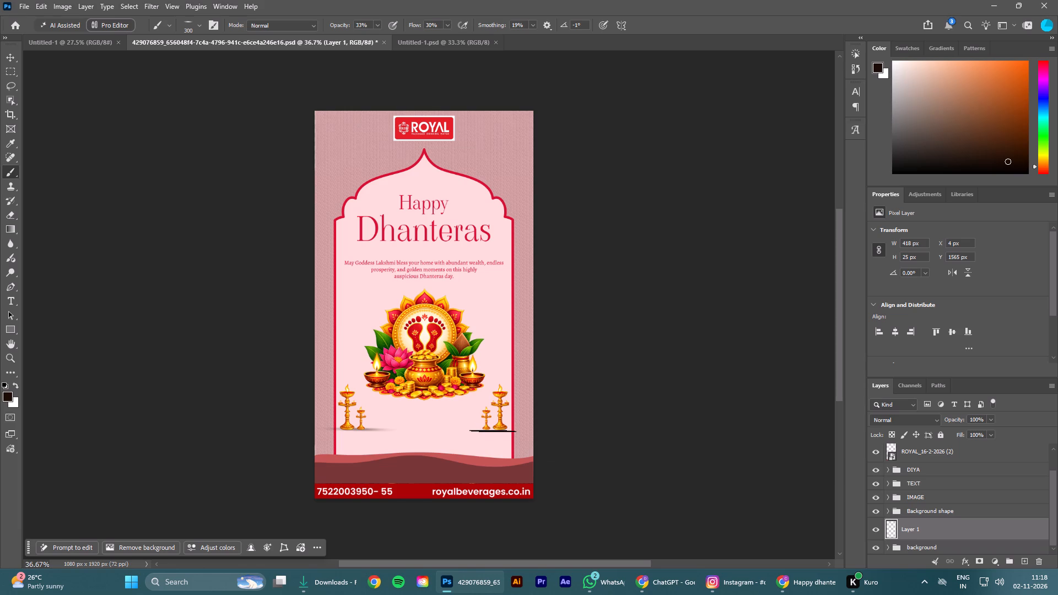
Paint a matching soft floor shadow beneath the right pair of diya lamps.
triple_click(494, 430)
triple_click(493, 430)
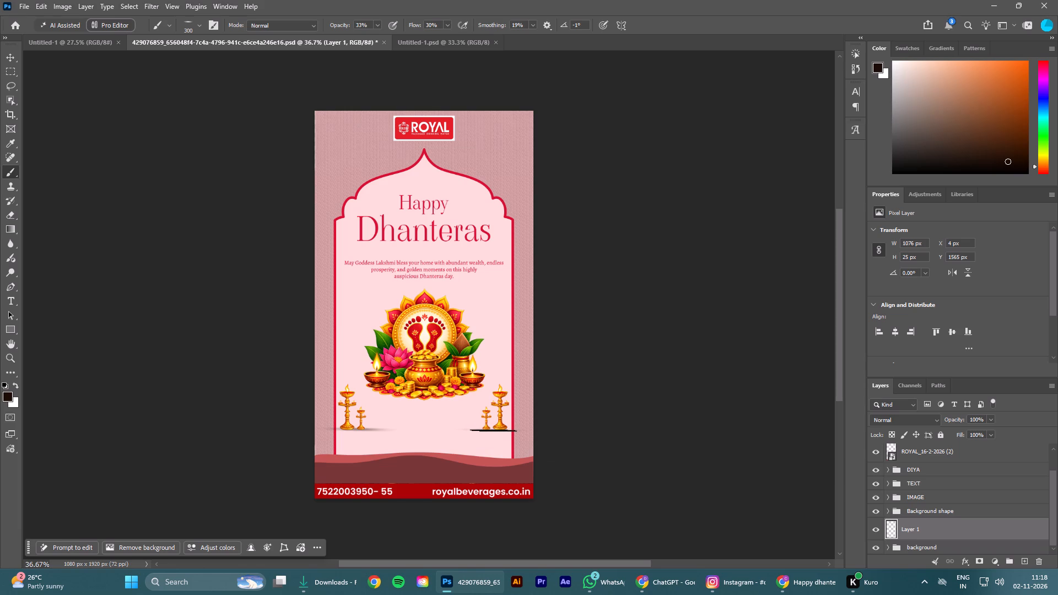
triple_click(493, 430)
Erase the outer end of the floor shadow beneath the right pair of lamps with a soft 100 px eraser.
key("e")
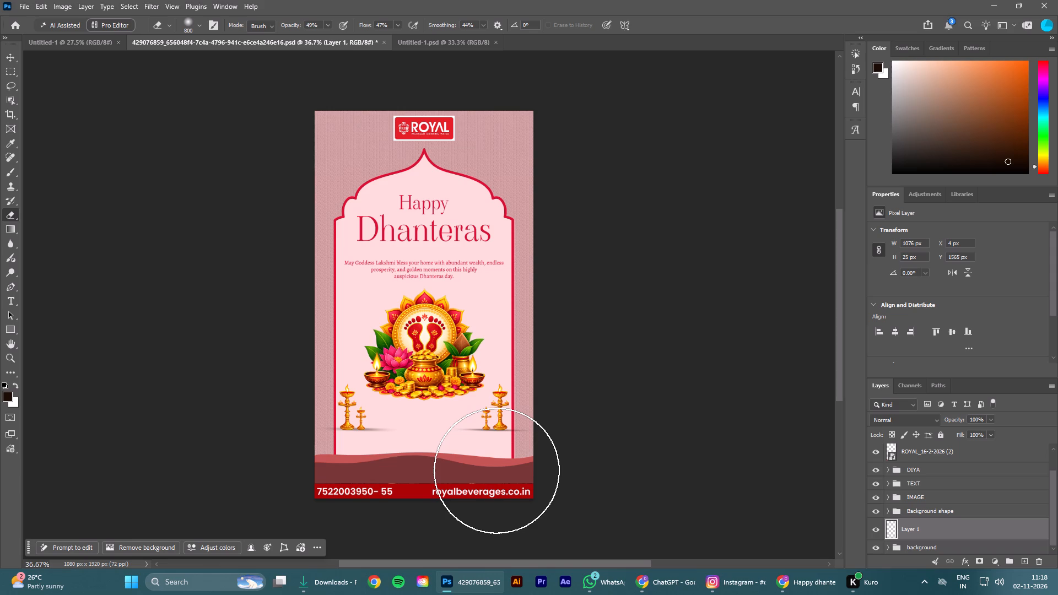
key("bracketleft")
key("bracketleft")
key("bracketleft")
key("bracketleft")
key("bracketleft")
key("bracketleft")
key("bracketleft")
key("bracketleft")
key("bracketleft")
key("bracketleft")
key("bracketleft")
left_click(521, 432)
left_click_drag(517, 432, 516, 439)
left_click_drag(516, 431, 517, 440)
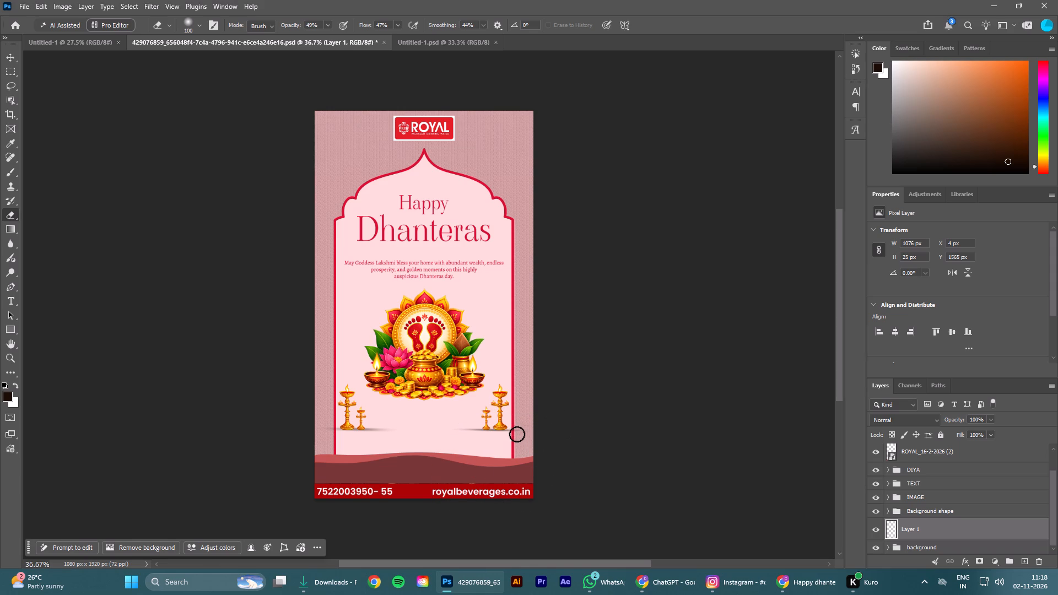
left_click_drag(517, 432, 517, 441)
left_click_drag(520, 434, 520, 439)
left_click_drag(519, 432, 518, 441)
left_click_drag(521, 429, 518, 442)
left_click_drag(523, 425, 521, 440)
left_click_drag(525, 428, 520, 443)
left_click_drag(521, 434, 517, 443)
left_click_drag(515, 432, 514, 441)
left_click_drag(514, 433, 513, 441)
left_click_drag(519, 427, 518, 435)
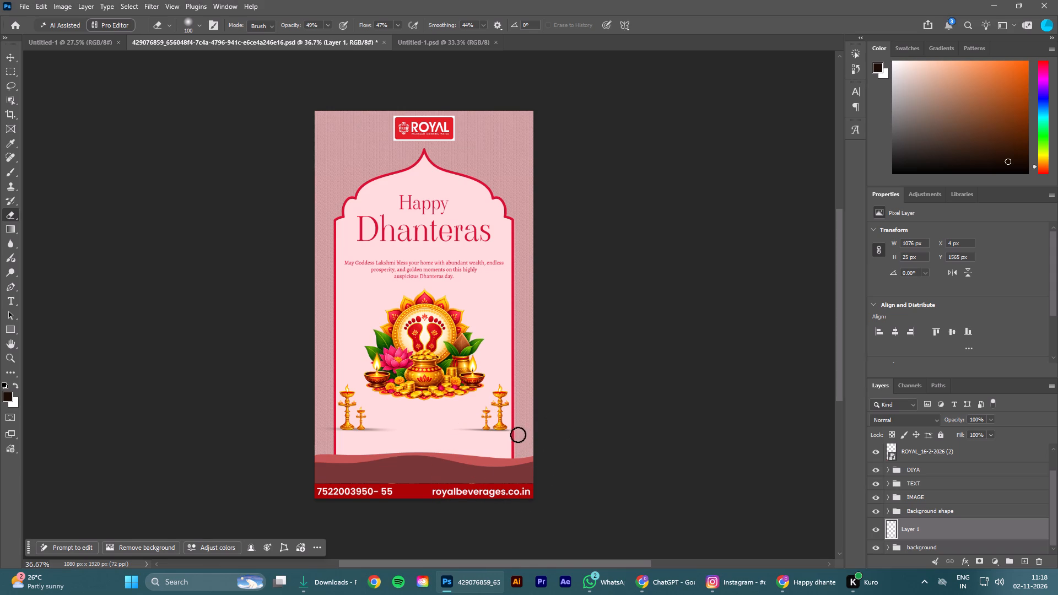
left_click_drag(518, 435, 517, 437)
left_click_drag(516, 429, 515, 437)
left_click_drag(515, 432, 511, 442)
left_click(516, 432)
left_click_drag(516, 434, 514, 443)
left_click_drag(520, 431, 510, 472)
Fade the outer and inner ends of the floor shadow beneath the left pair of lamps with the same eraser.
left_click_drag(329, 433, 329, 439)
left_click_drag(332, 426, 332, 436)
left_click_drag(326, 428, 326, 437)
left_click_drag(322, 431, 323, 436)
left_click(316, 428)
left_click_drag(314, 421, 313, 429)
left_click_drag(313, 424, 315, 433)
left_click(321, 426)
left_click_drag(320, 424, 320, 435)
left_click_drag(323, 426, 328, 435)
left_click_drag(329, 430, 328, 442)
left_click_drag(328, 434, 328, 440)
left_click_drag(389, 428, 391, 432)
left_click_drag(392, 426, 392, 434)
left_click_drag(396, 426, 395, 432)
left_click_drag(395, 426, 395, 436)
left_click_drag(401, 427, 400, 435)
left_click_drag(404, 426, 417, 441)
Fade the inner end of the right lamps' shadow and touch up its outer end with the eraser.
left_click_drag(452, 424, 466, 440)
left_click(466, 430)
left_click_drag(463, 428, 466, 436)
left_click(463, 431)
left_click_drag(468, 434, 497, 443)
left_click(510, 432)
left_click_drag(520, 428, 520, 433)
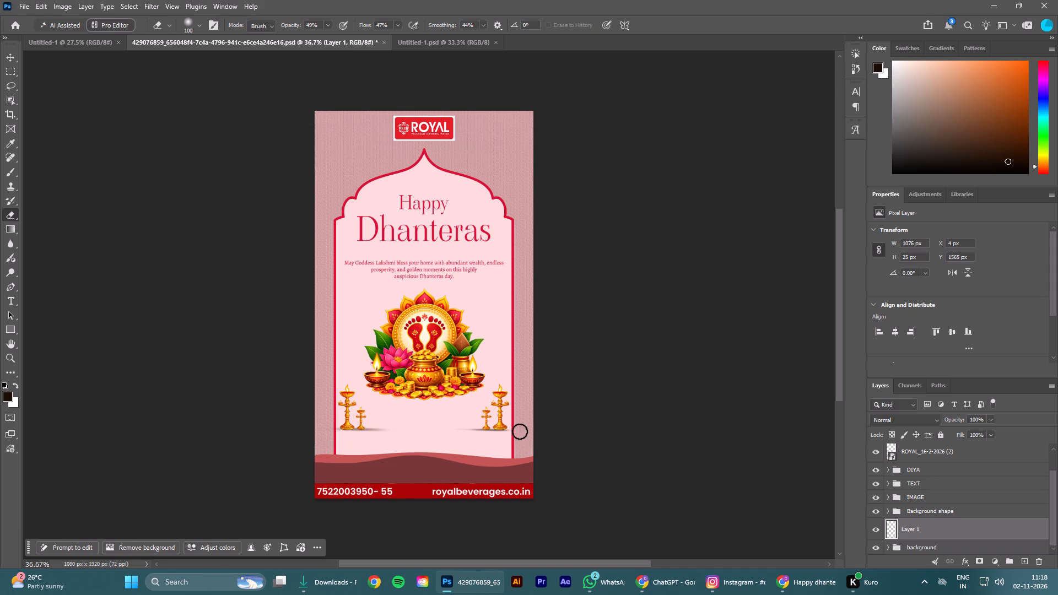
double_click(520, 431)
left_click_drag(515, 433, 505, 450)
Move the left pair of diya lamps in the DIYA group inward by about 60 px with the Move tool.
left_click(10, 58)
left_click(146, 229)
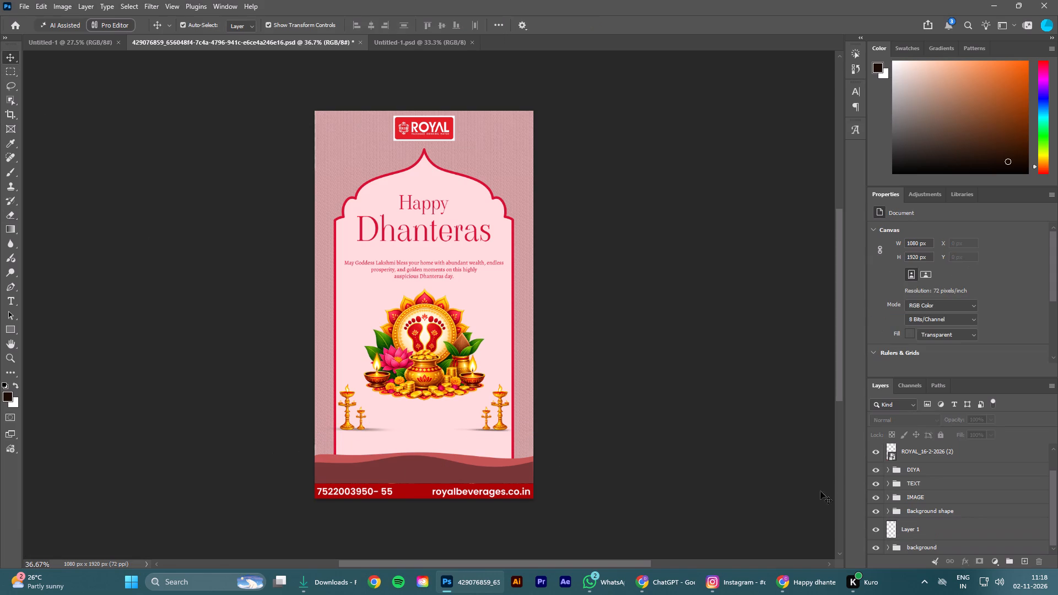
left_click(914, 469)
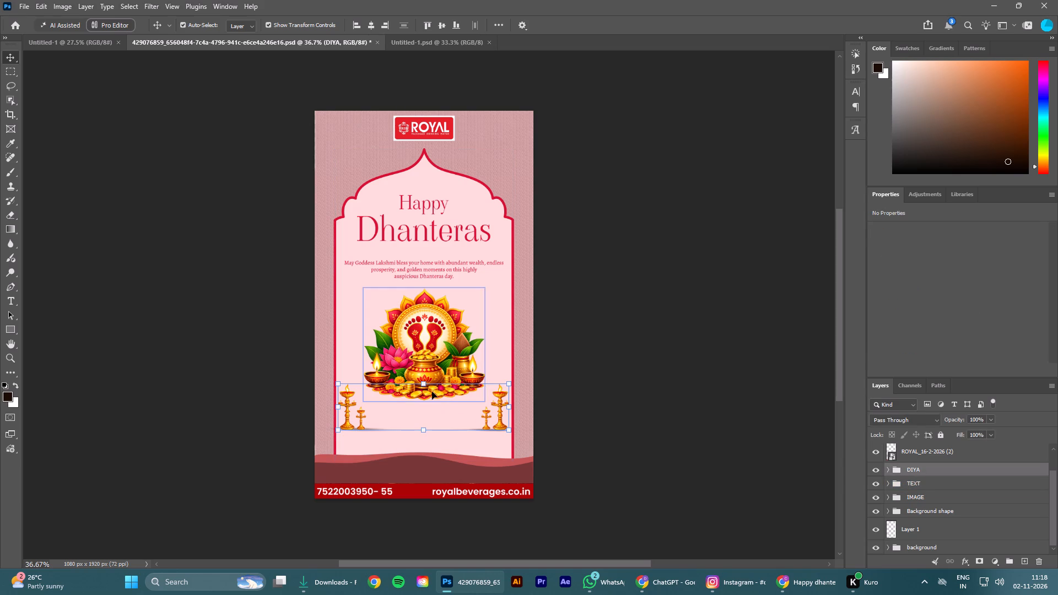
left_click(890, 468)
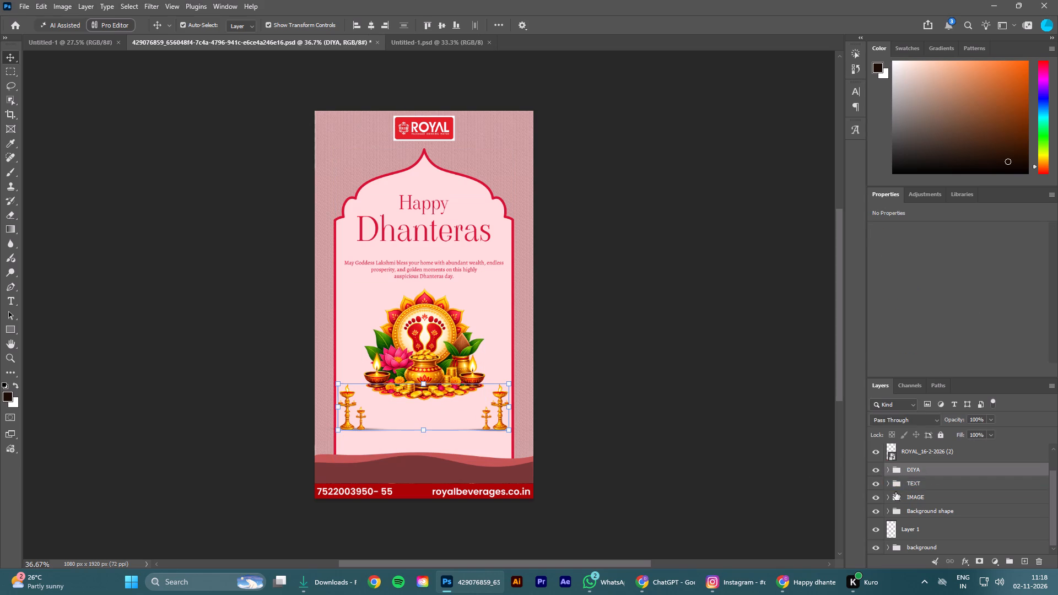
double_click(872, 492)
left_click(913, 483)
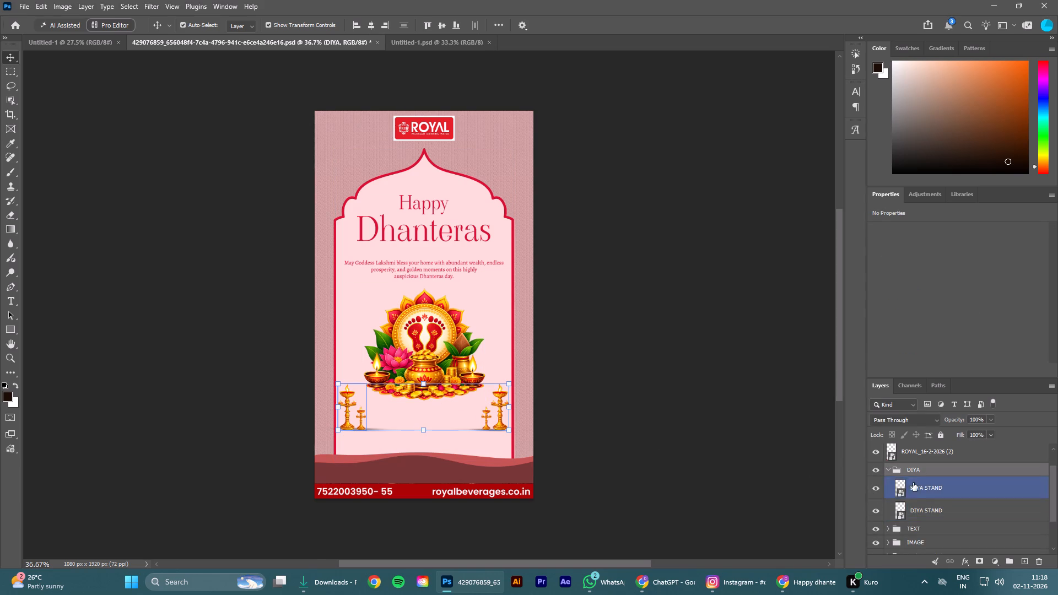
key("shift+Right")
key("shift+Right")
key("shift+Right")
key("shift+Right")
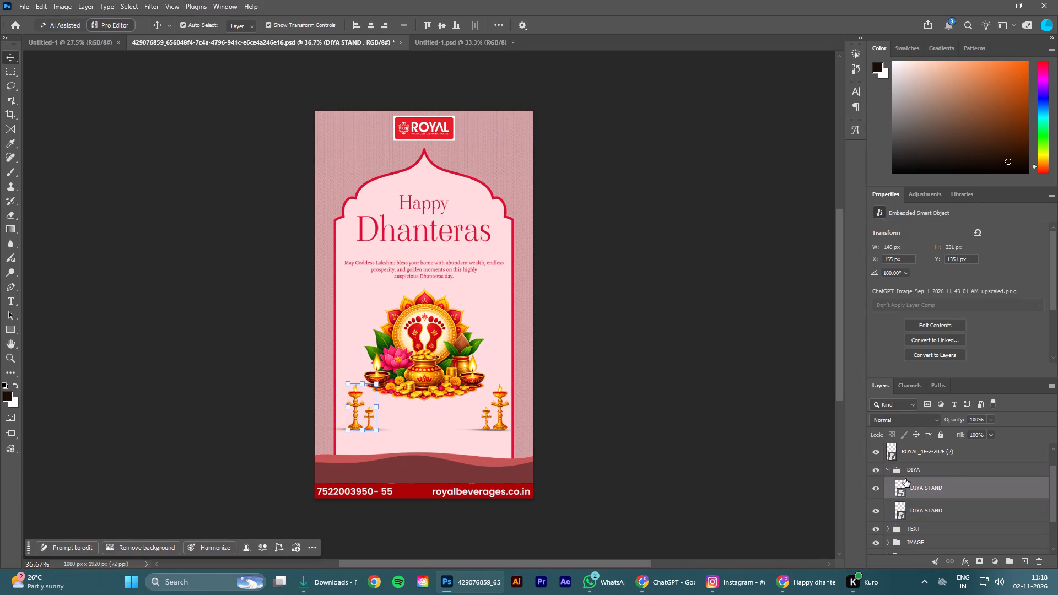
key("shift+Right")
key("shift+Right")
Move the right pair of diya lamps inward to X 766 px, and collapse the DIYA group.
left_click(915, 512)
key("shift+Left")
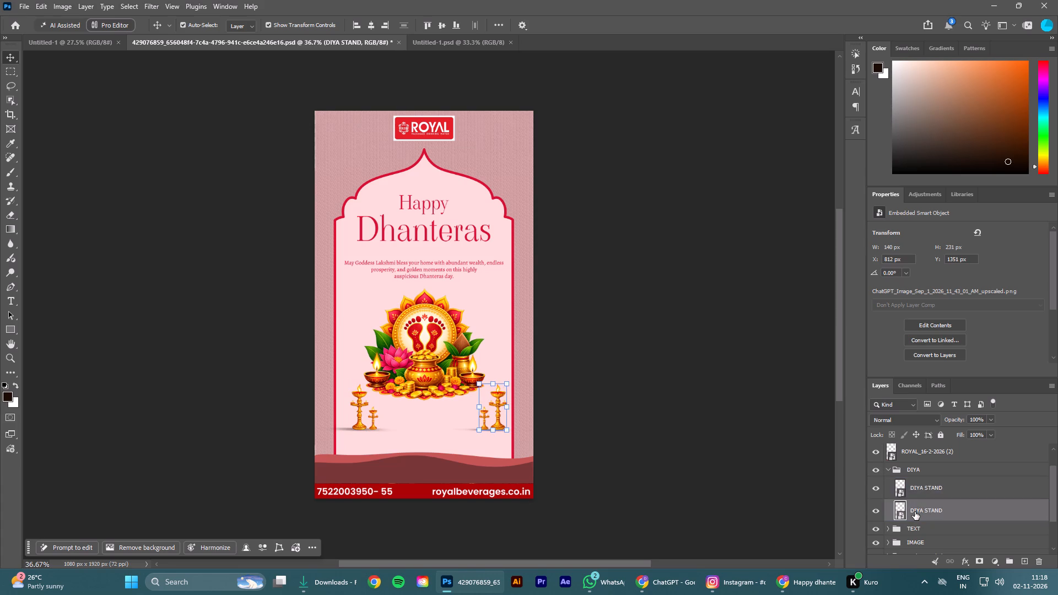
key("shift+Left")
key("shift+Left")
key("shift+Left")
key("shift+Left")
key("shift+Left")
key("shift+Left")
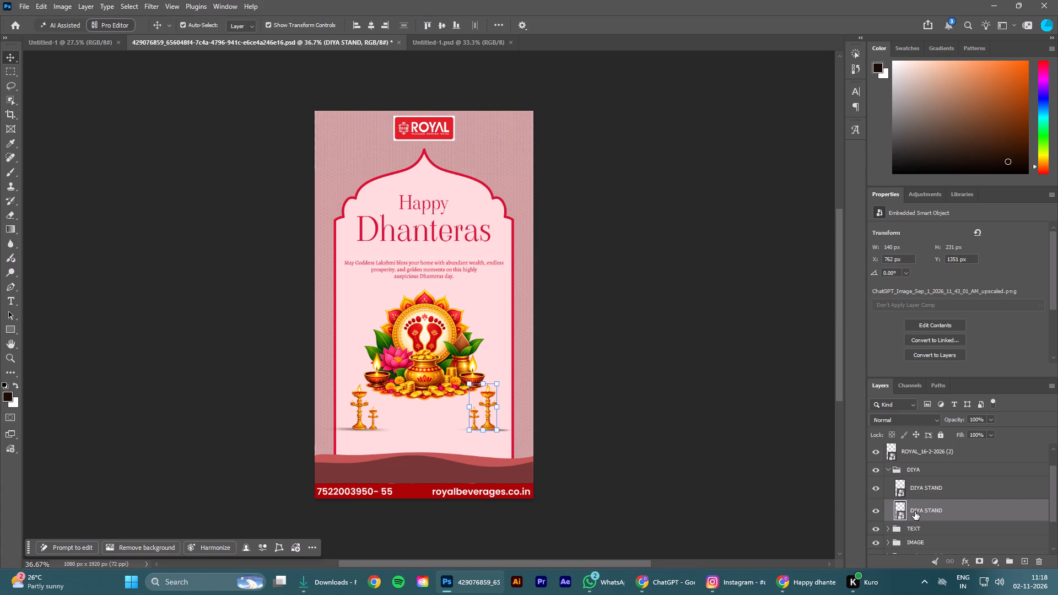
key("Right")
key("Right")
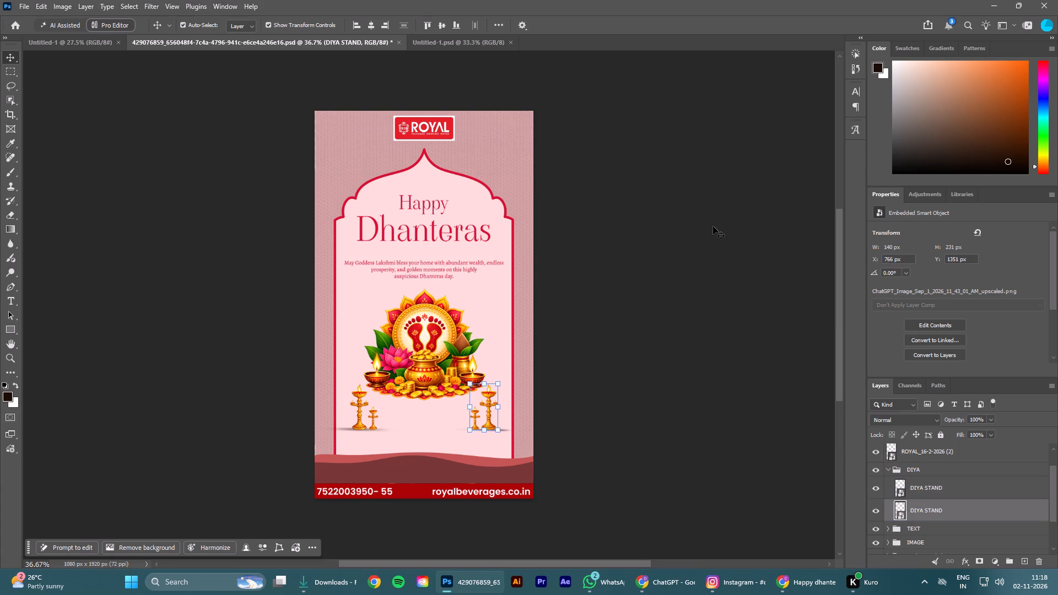
left_click(698, 211)
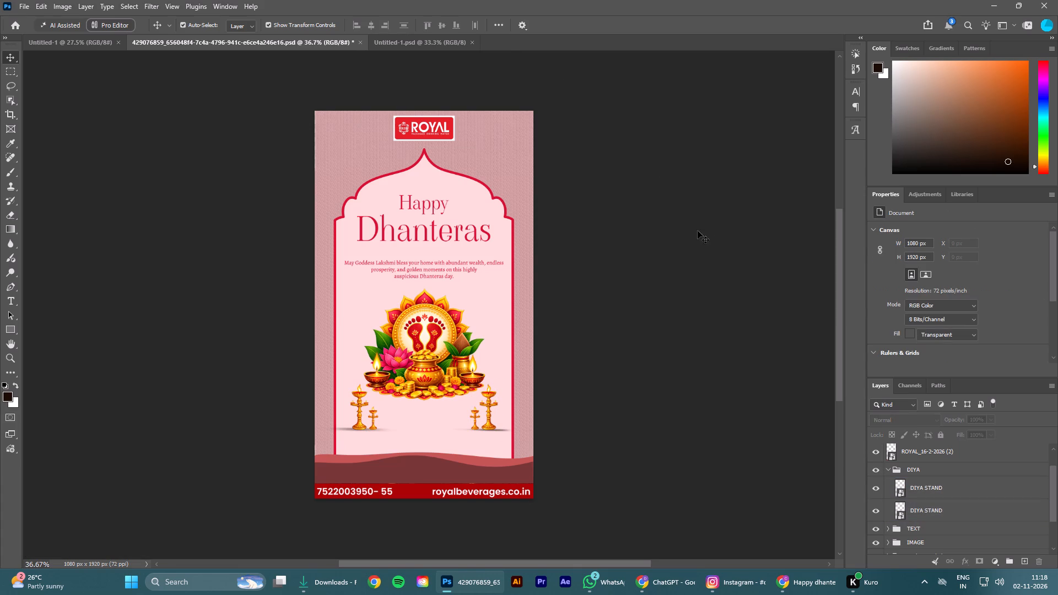
left_click(888, 469)
left_click(619, 391)
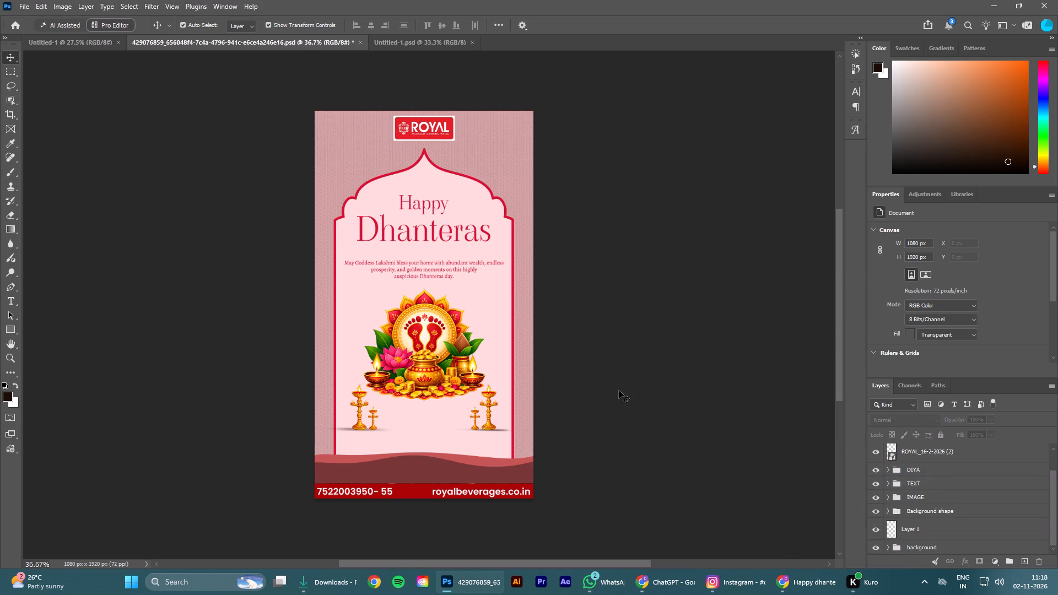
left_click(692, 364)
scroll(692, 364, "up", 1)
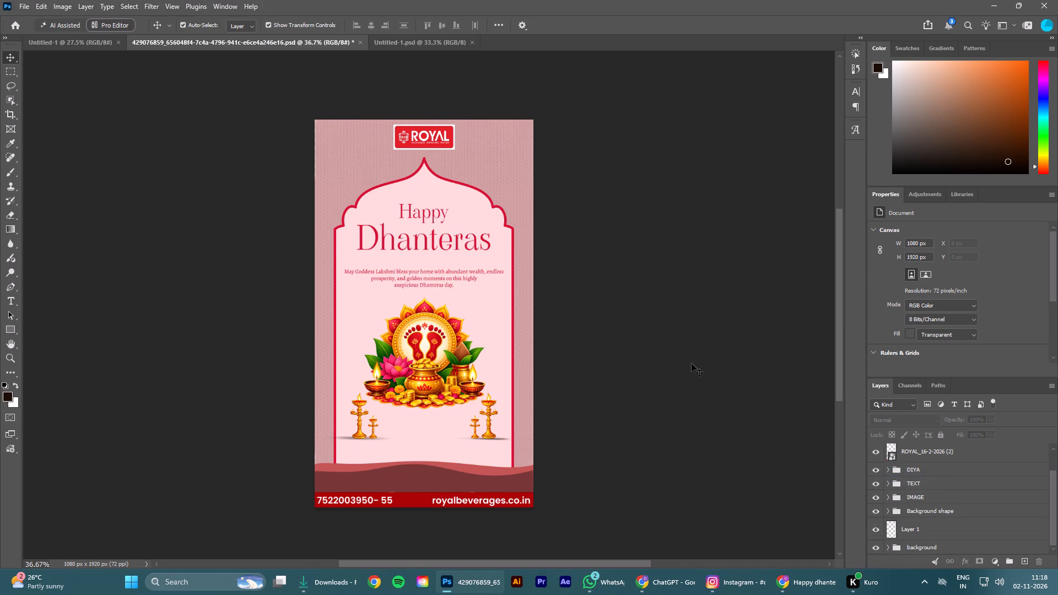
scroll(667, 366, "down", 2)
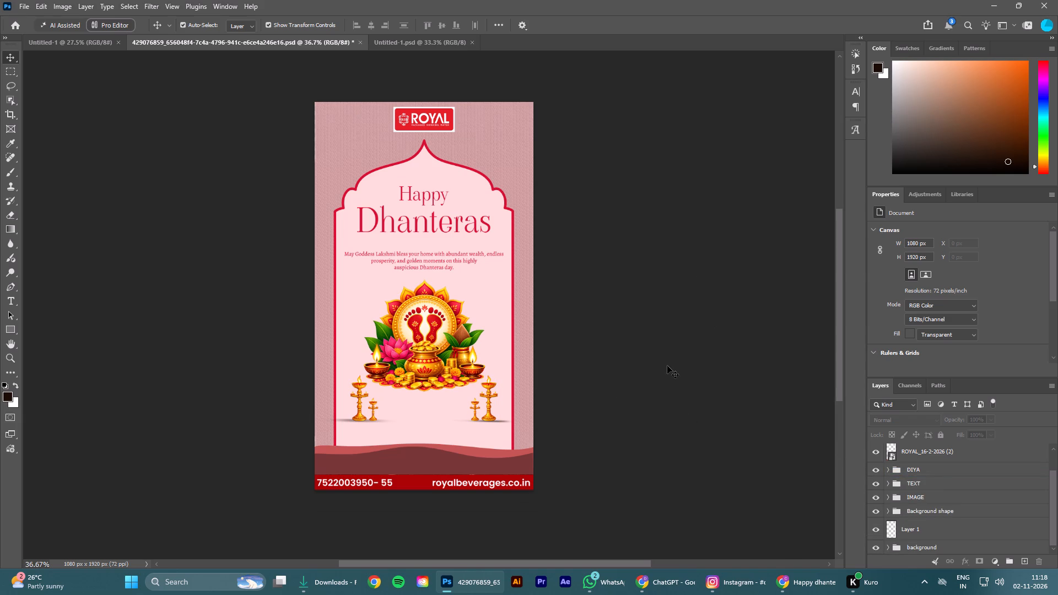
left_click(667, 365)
Scale the DIYA group to about 92.6% and lower it so the lamps stand on the floor shadows.
left_click(908, 472)
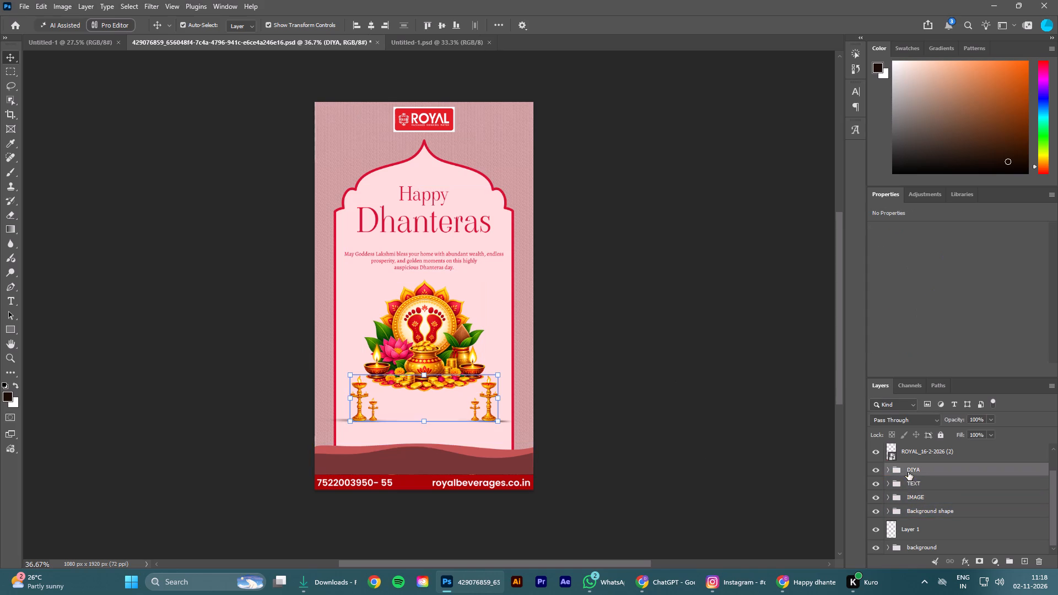
left_click_drag(427, 425, 426, 416)
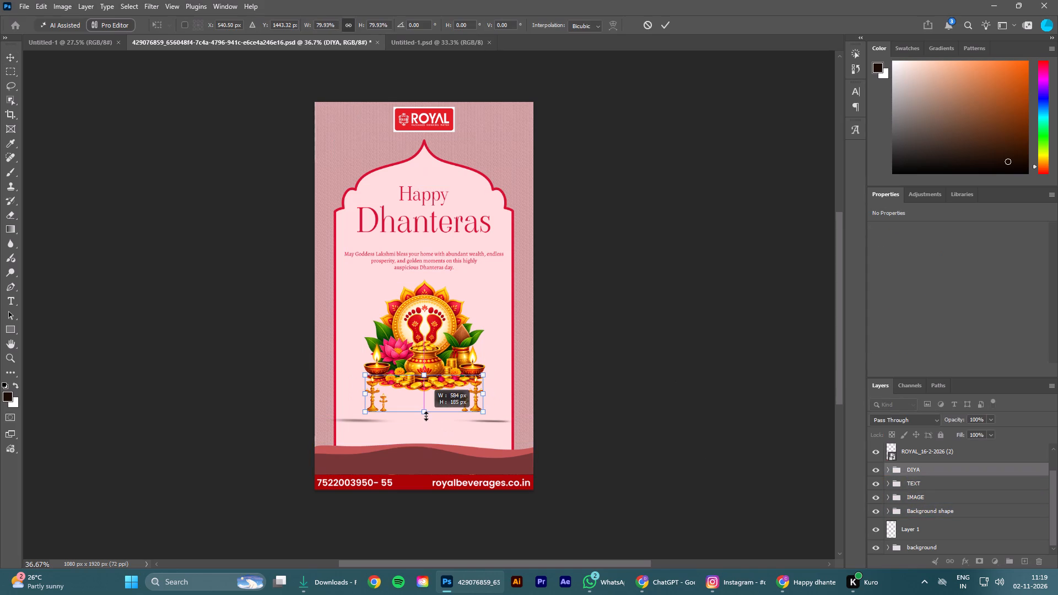
left_click_drag(426, 416, 429, 419)
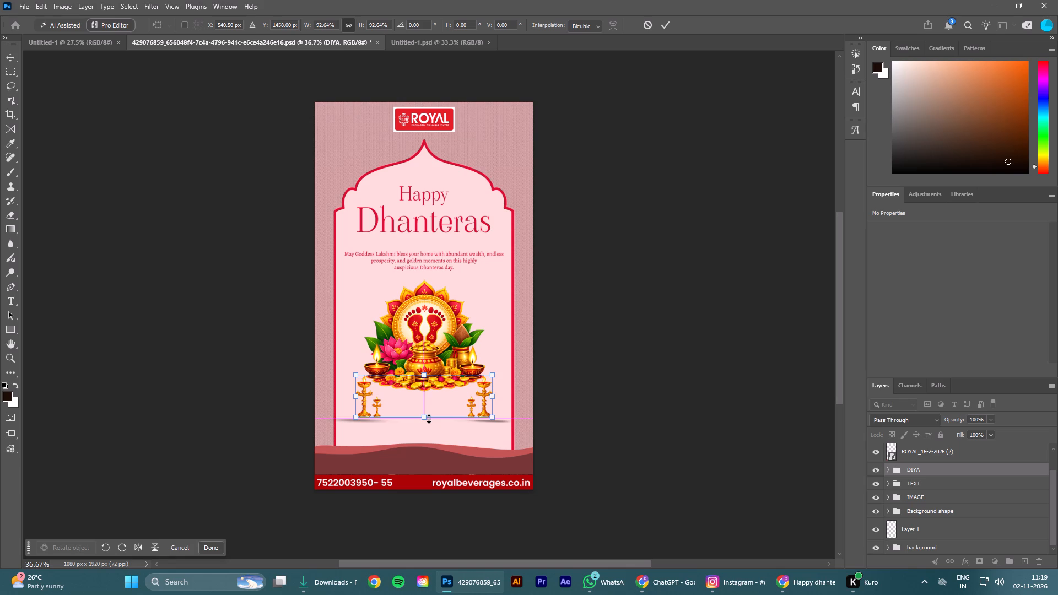
key("shift+Up")
key("shift+Up")
key("shift+Down")
key("shift+Left")
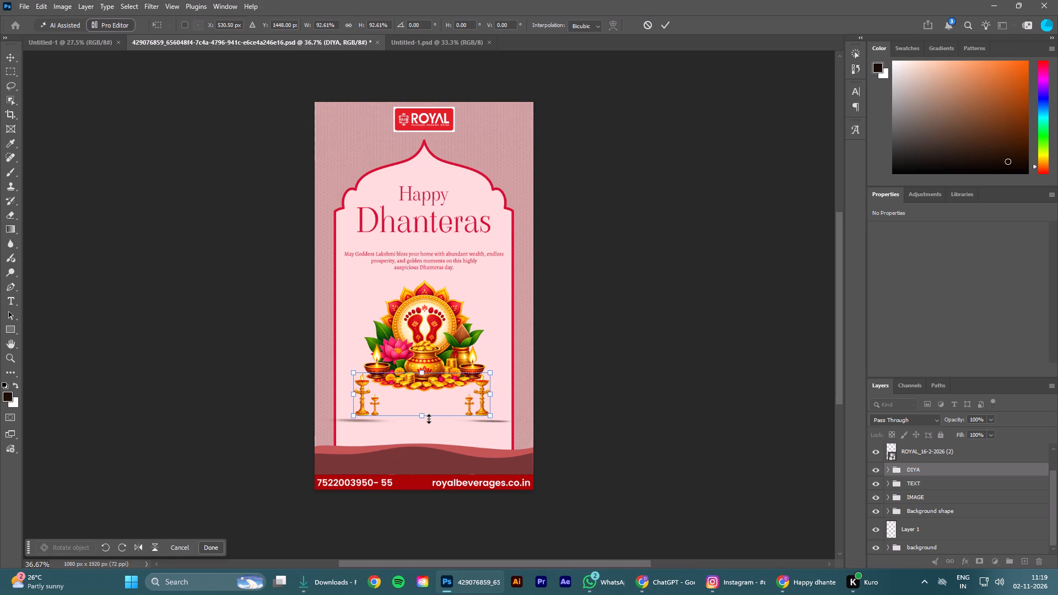
key("ctrl+z")
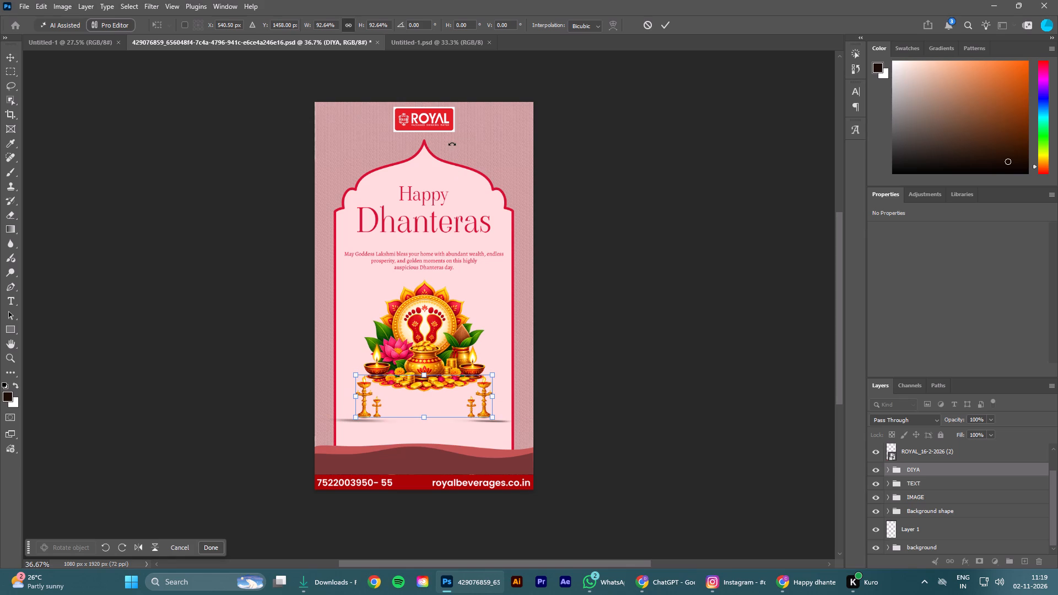
key("shift+Down")
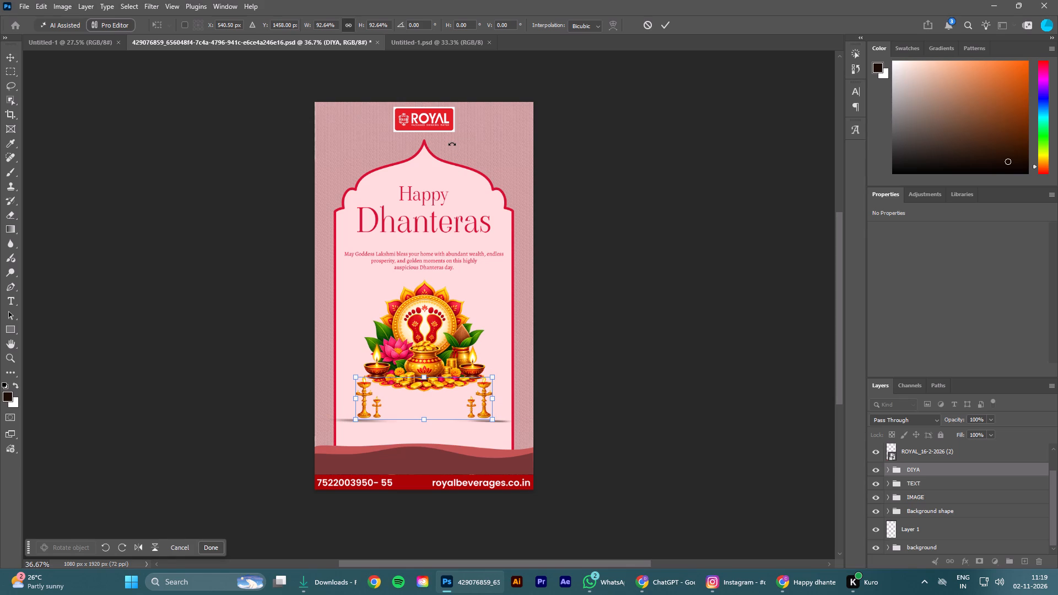
key("Down")
key("Down")
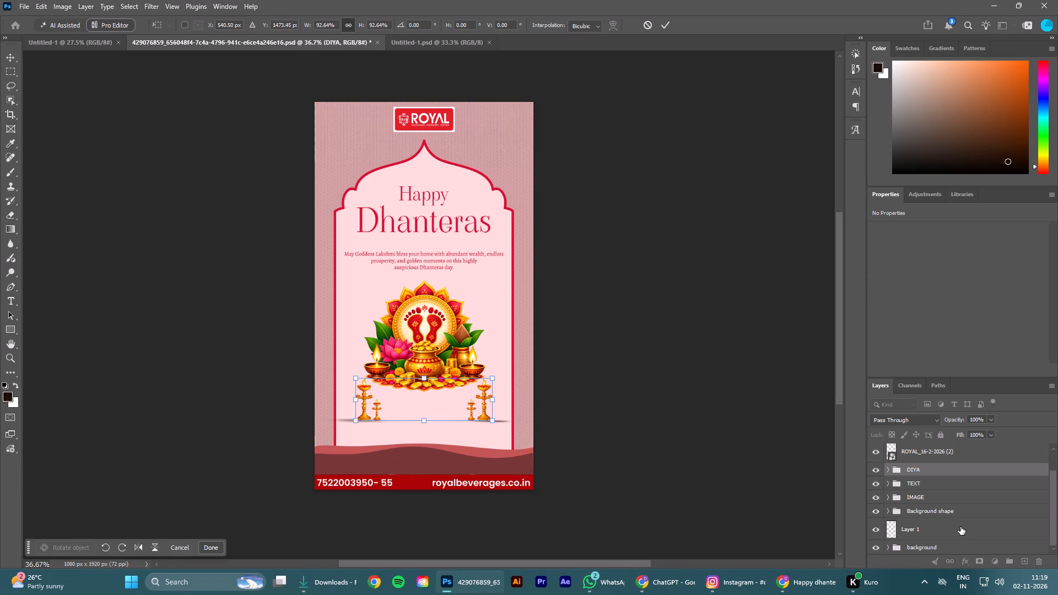
Select Layer 1 together with the DIYA group and raise the lamps and their shadows by about 10 px.
scroll(960, 527, "down", 3)
left_click(921, 534, "ctrl")
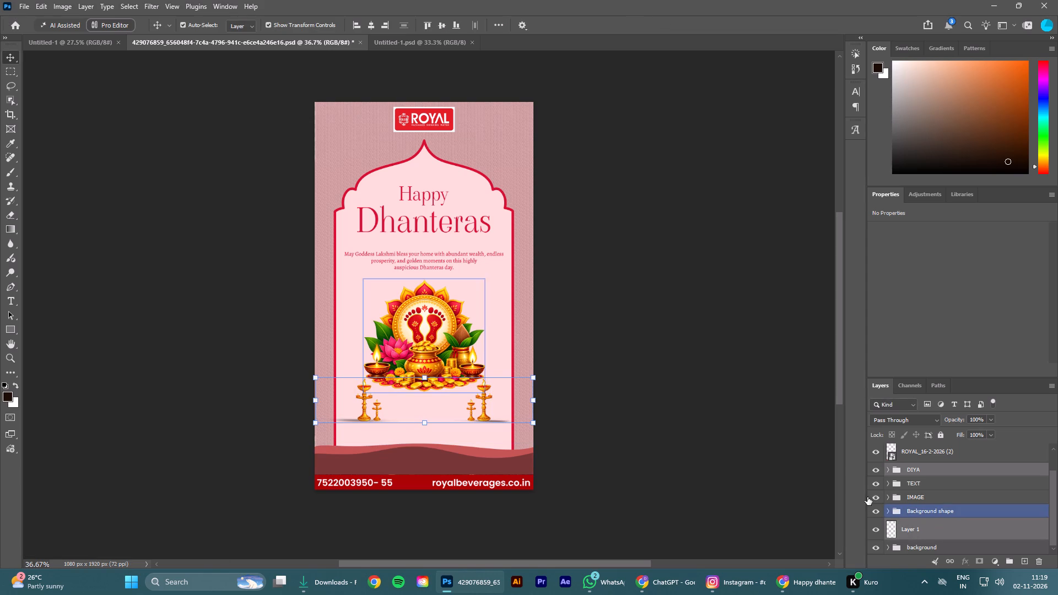
key("shift+Up")
key("shift+Up")
key("shift+Up")
key("shift+Up")
key("shift+Down")
key("shift+Down")
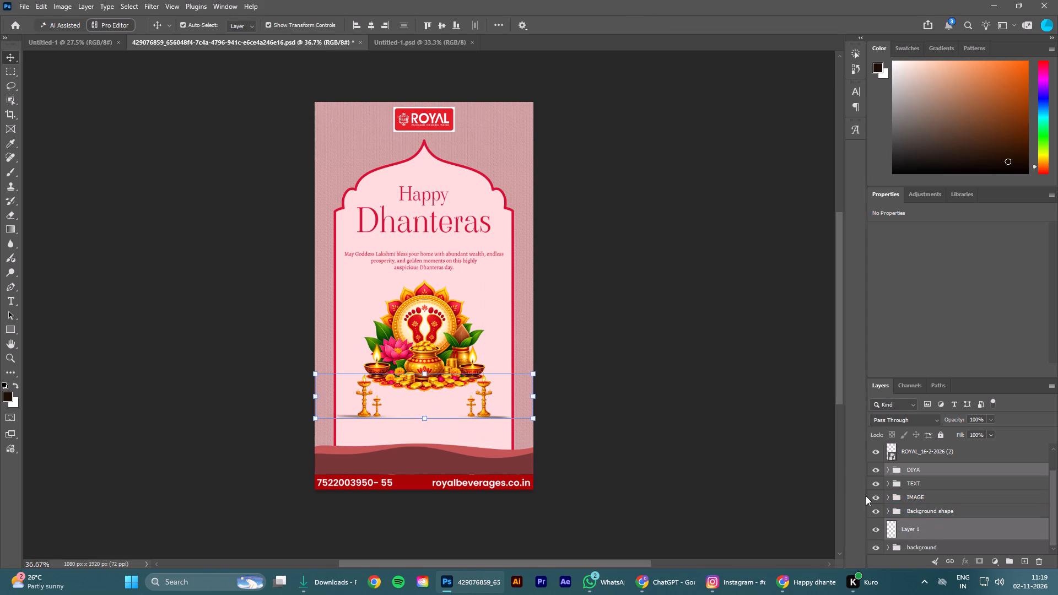
key("shift+Down")
Scale the lamps and their shadows together to about 80% and reposition them just below the central artwork at Y 1466 px.
left_click_drag(425, 423, 425, 421)
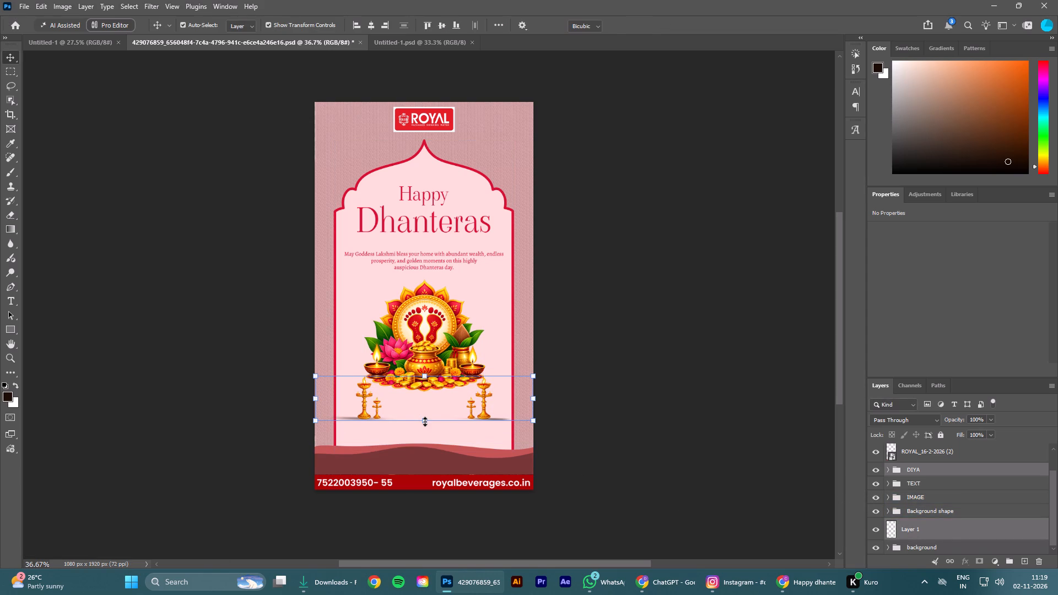
left_click_drag(425, 421, 428, 414)
key("shift+Up")
key("shift+Up")
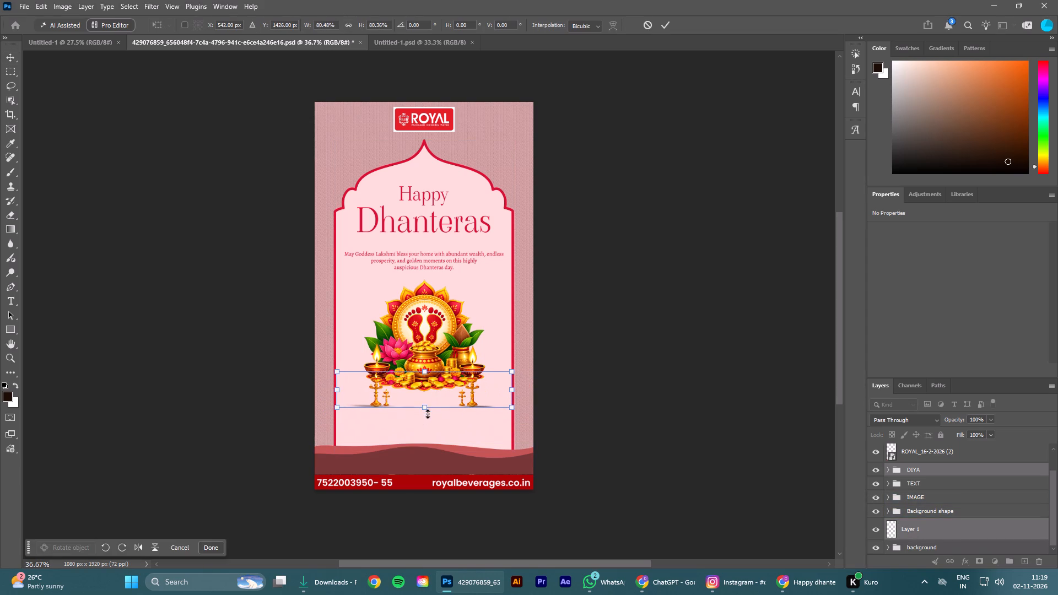
key("shift+Up")
key("shift+Up")
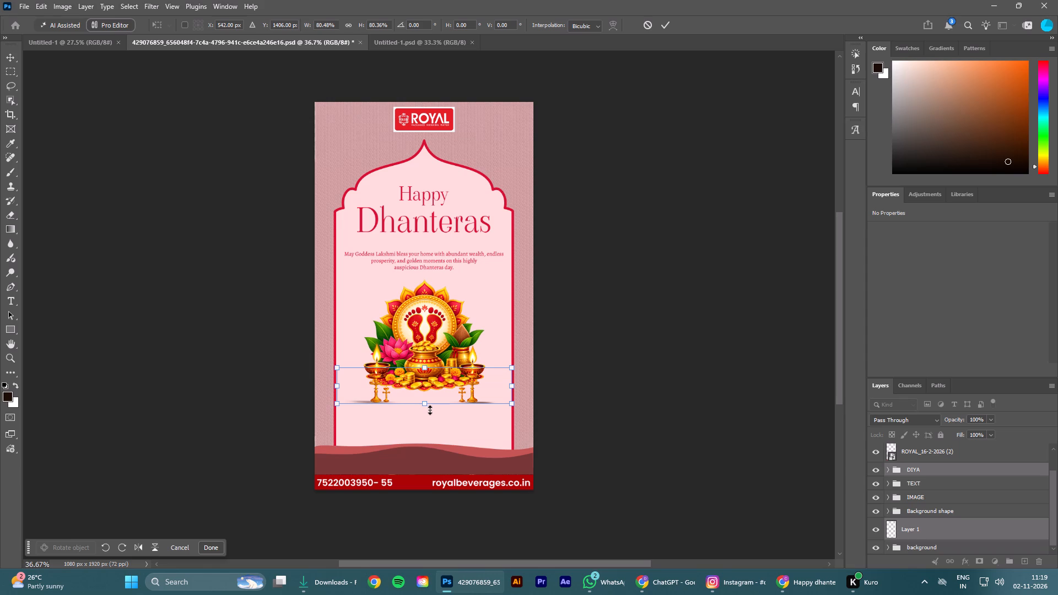
key("shift+Down")
key("shift+Down")
key("shift+Down")
key("shift+Down")
key("shift+Down")
key("shift+Down")
key("shift+Down")
key("shift+Down")
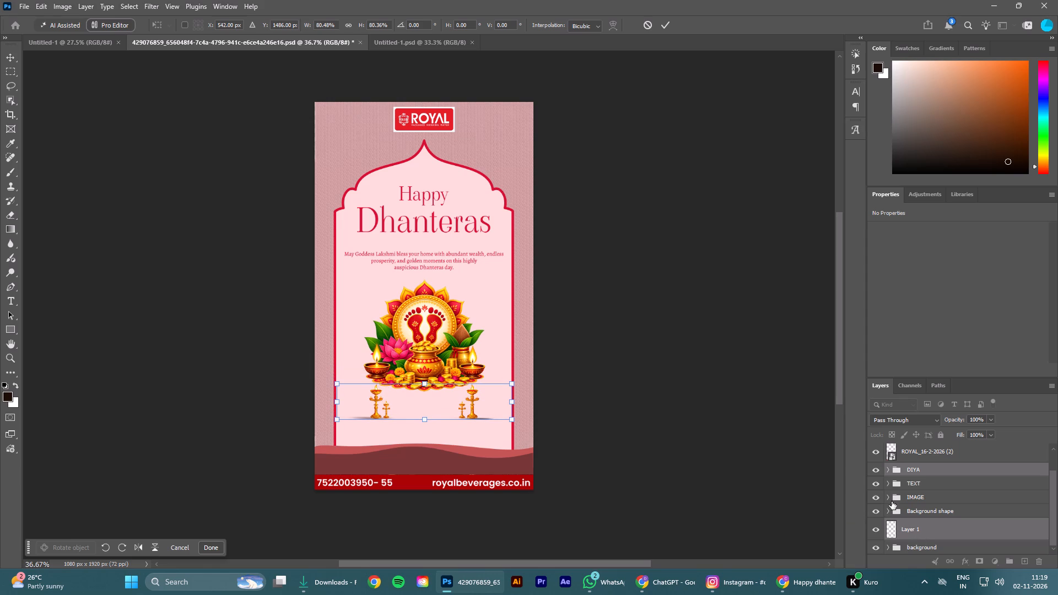
key("shift+Up")
key("shift+Up")
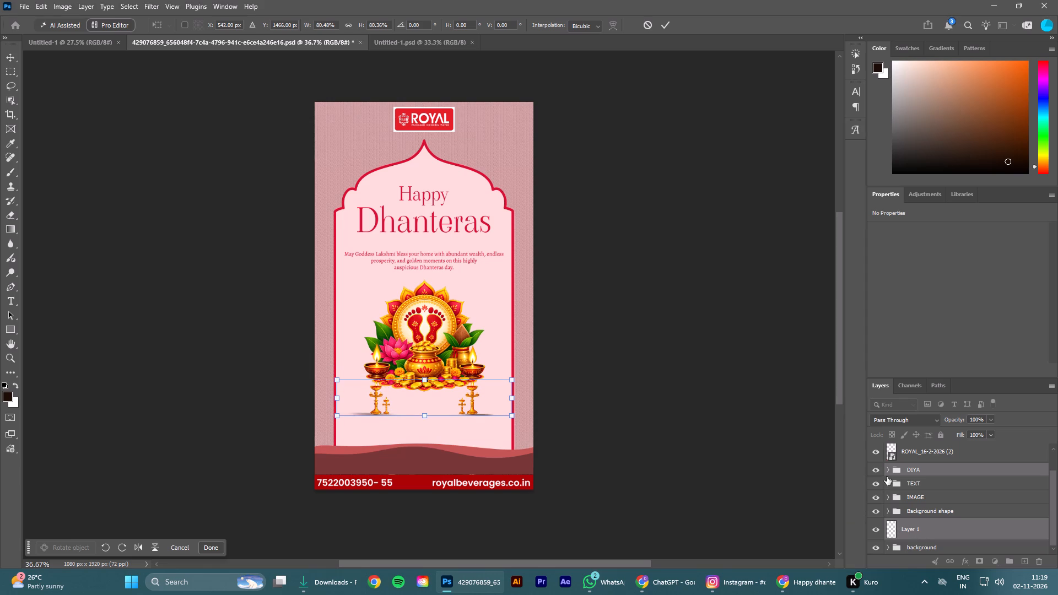
Enlarge the selected diya lamps and their shadows together to about 116%, spreading them wider on both sides of the central artwork.
left_click_drag(515, 400, 528, 399)
left_click_drag(338, 399, 321, 400)
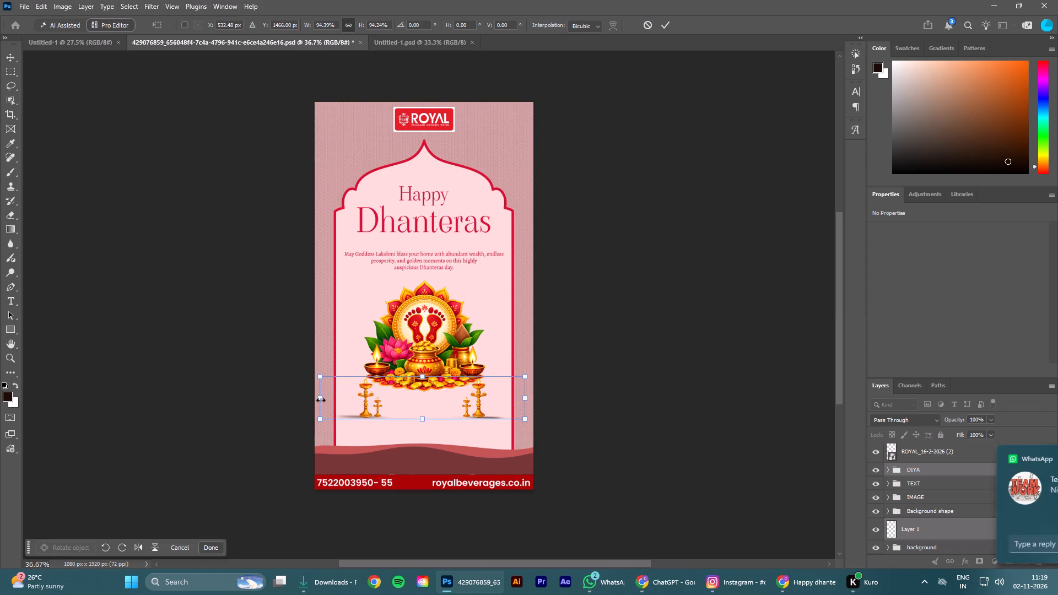
key("shift+Up")
key("shift+Up")
left_click_drag(523, 393, 531, 392)
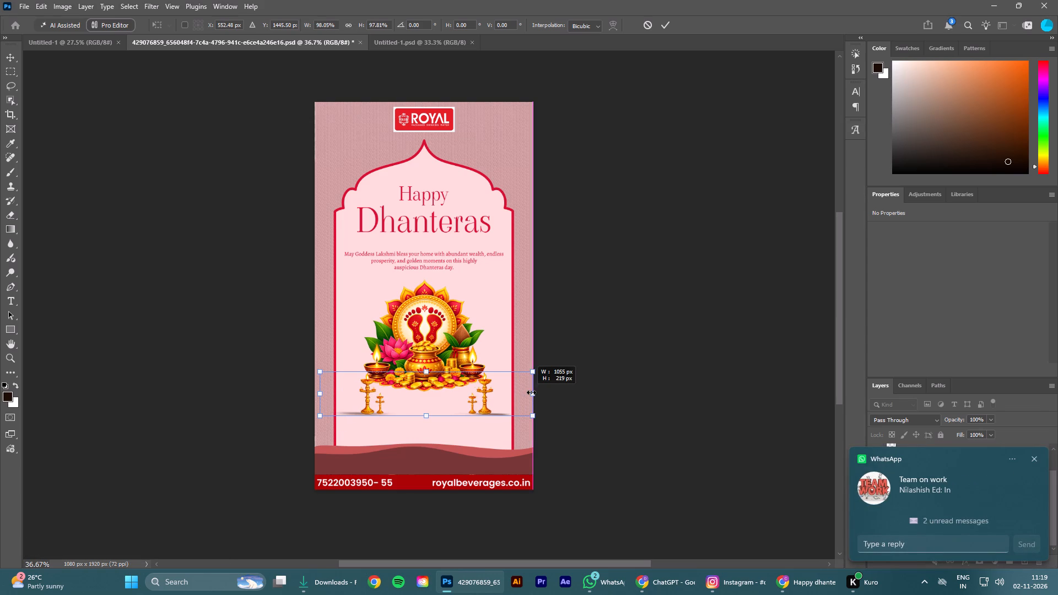
left_click_drag(531, 392, 537, 395)
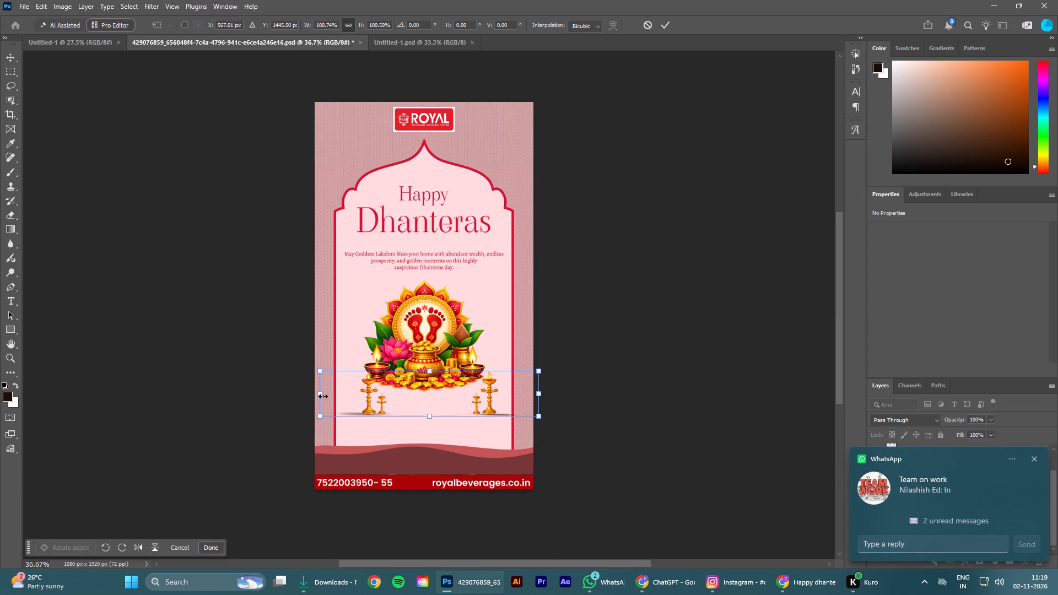
left_click_drag(321, 397, 305, 401)
left_click_drag(541, 397, 556, 397)
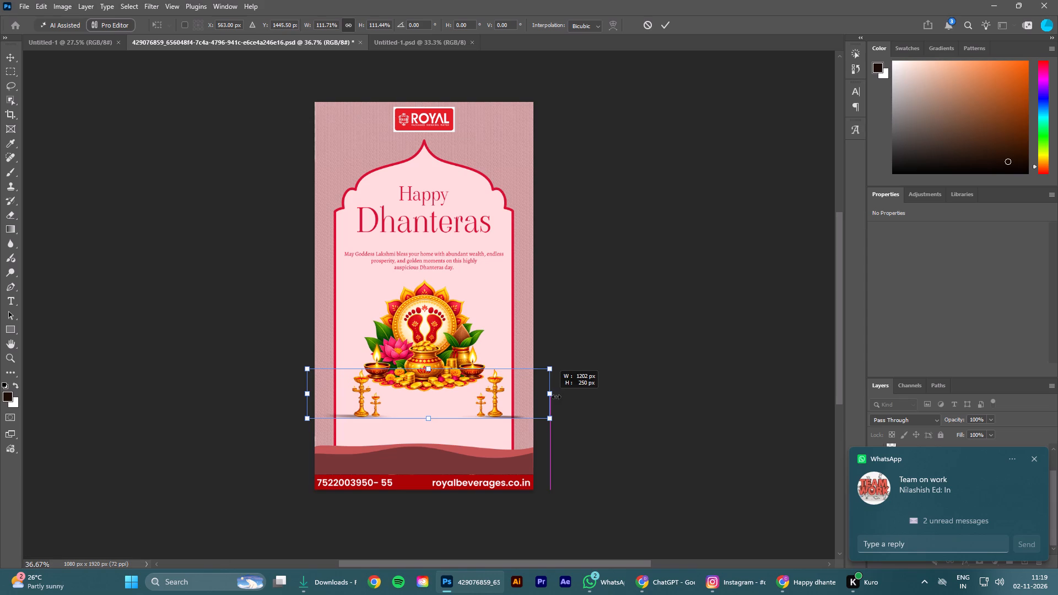
left_click_drag(556, 397, 555, 397)
left_click_drag(311, 397, 306, 399)
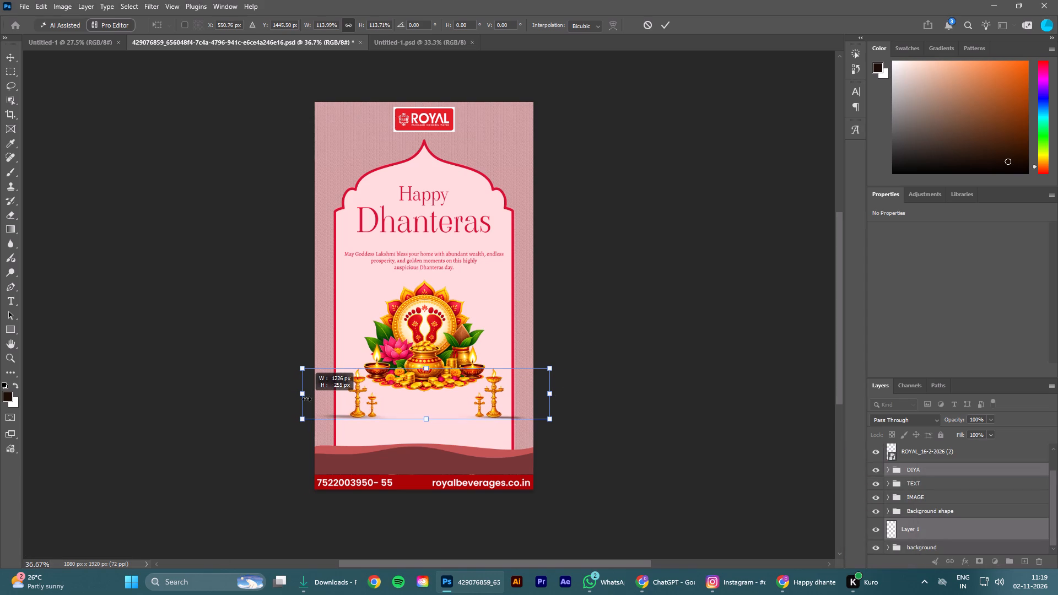
left_click_drag(306, 399, 303, 399)
Raise the enlarged lamps and shadows to about X 547 px, Y 1407 px beside the central artwork, apply the transform and deselect the layers.
key("shift+Up")
key("shift+Up")
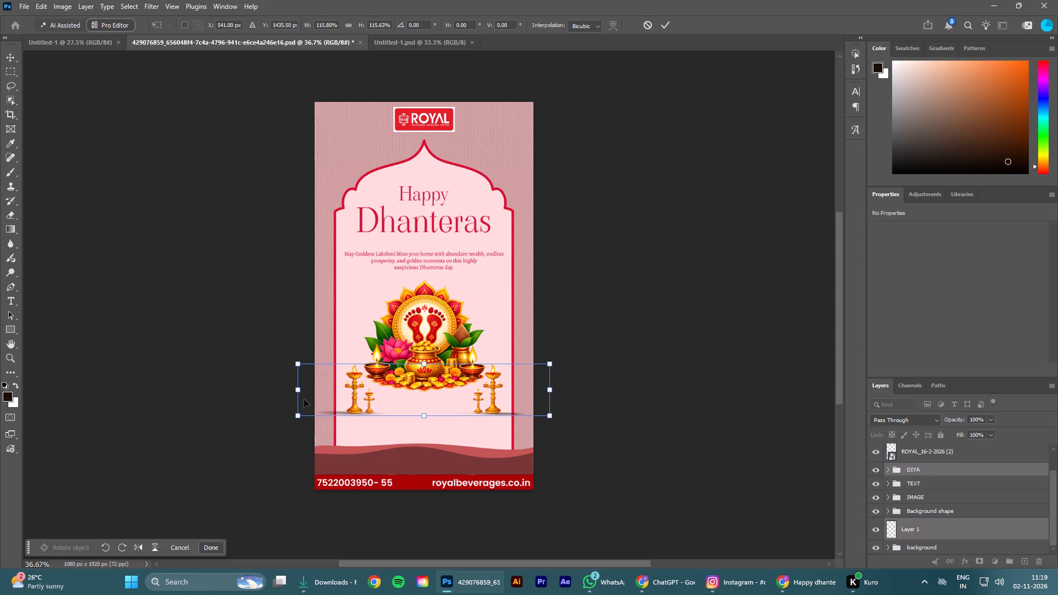
key("shift+Up")
key("Right")
key("Right")
key("Up")
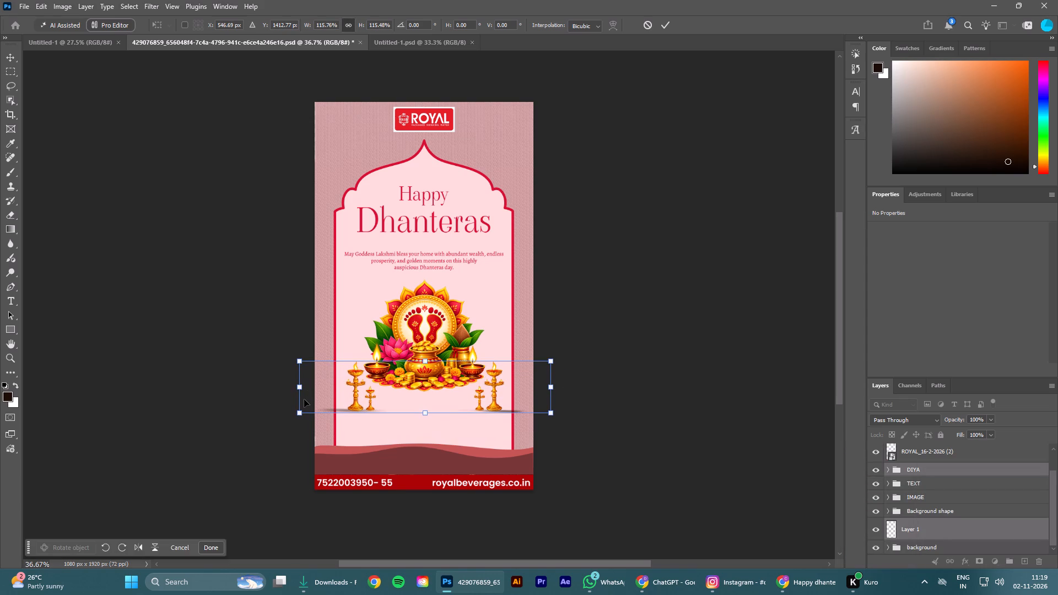
key("Up")
key("Up")
left_click(663, 23)
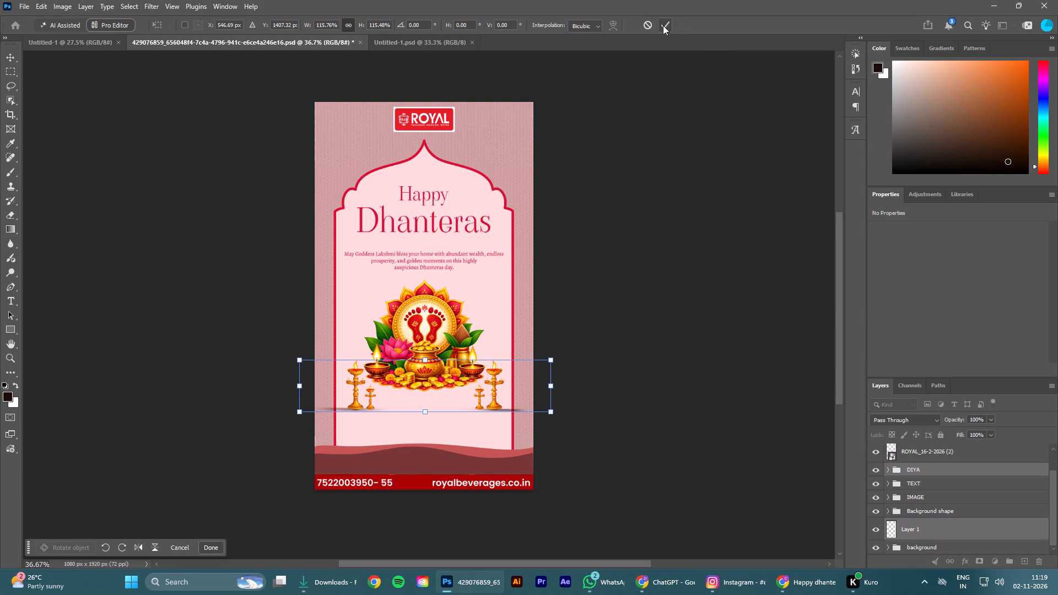
left_click(684, 204)
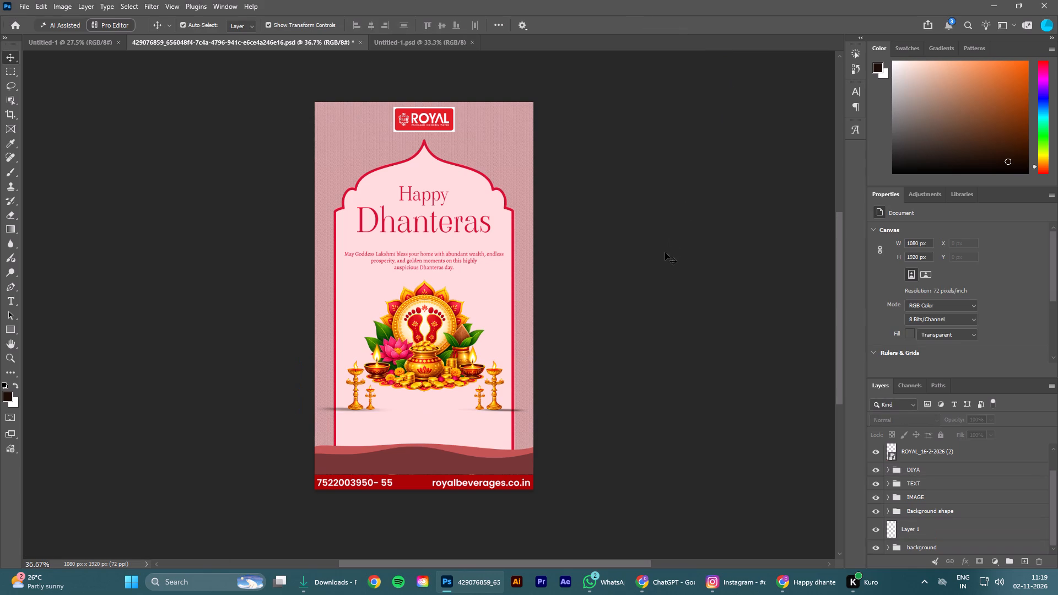
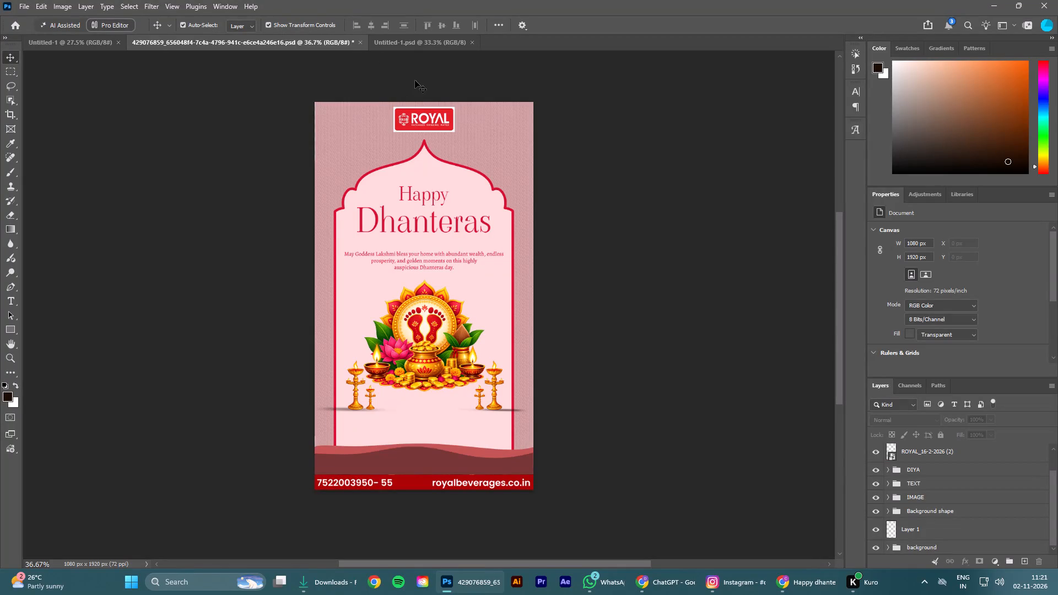
Nudge the RB logo at the top of the poster down slightly to Y 29 px and deselect it.
left_click(419, 115)
key("Down")
key("Down")
key("Down")
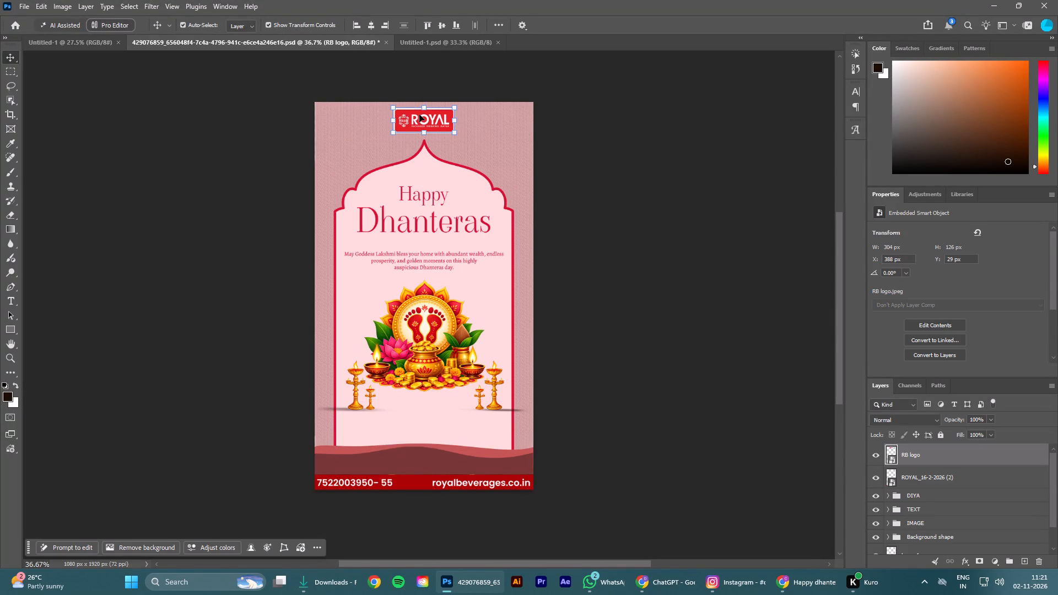
left_click(687, 158)
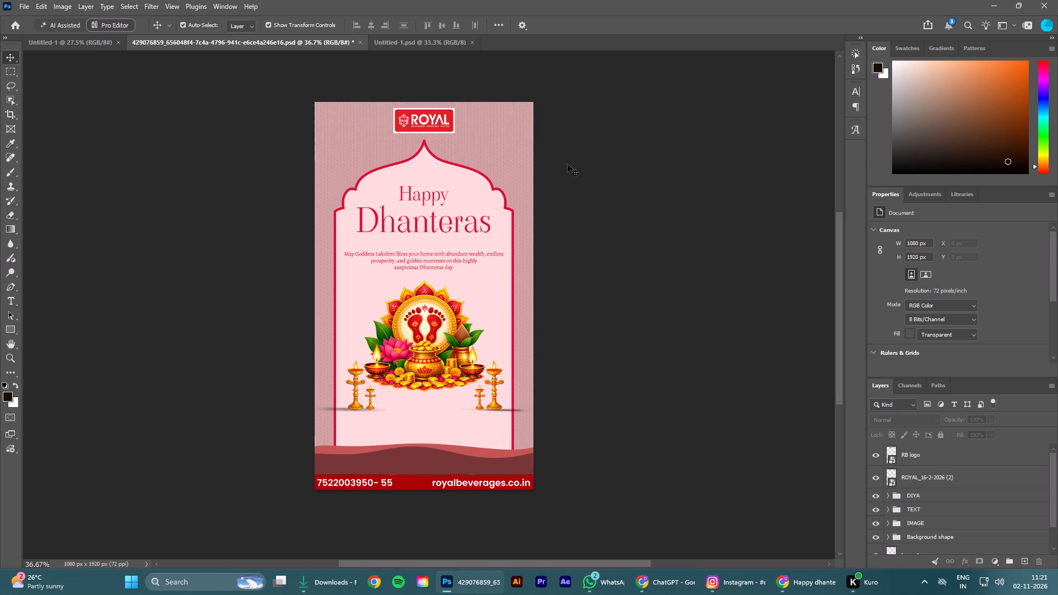
left_click(609, 170)
Enlarge the RB logo proportionally to about 316 x 132 px, apply the transform and deselect it.
left_click(425, 126)
left_click(425, 105)
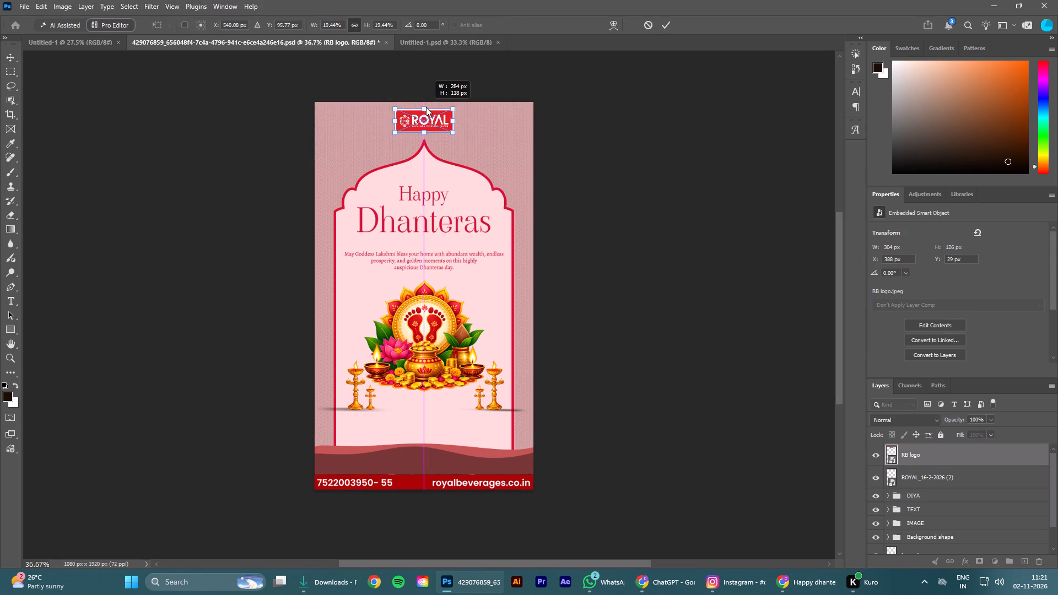
left_click(663, 20)
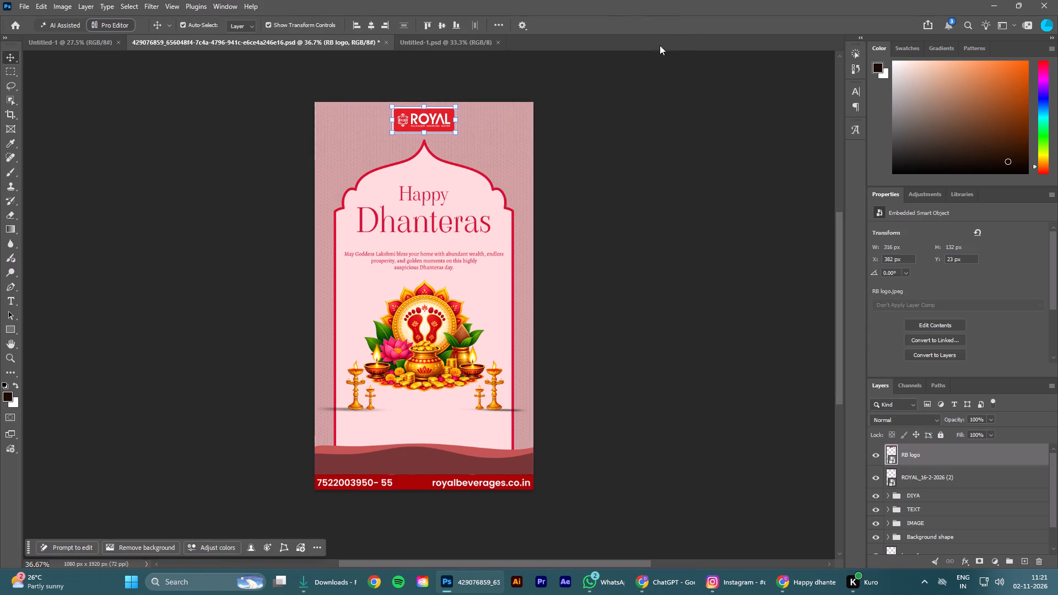
left_click(684, 145)
Lower the enlarged RB logo to Y 27 px above the arch and align its horizontal centre.
left_click(424, 120)
key("Down")
key("Down")
left_click(369, 20)
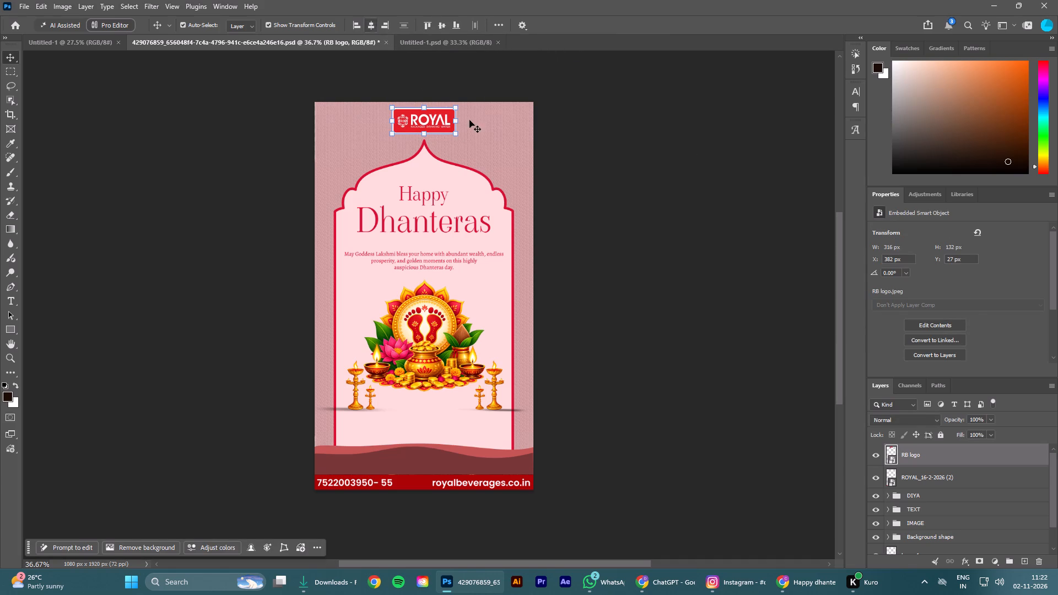
Deselect the RB logo above the arch.
left_click(693, 158)
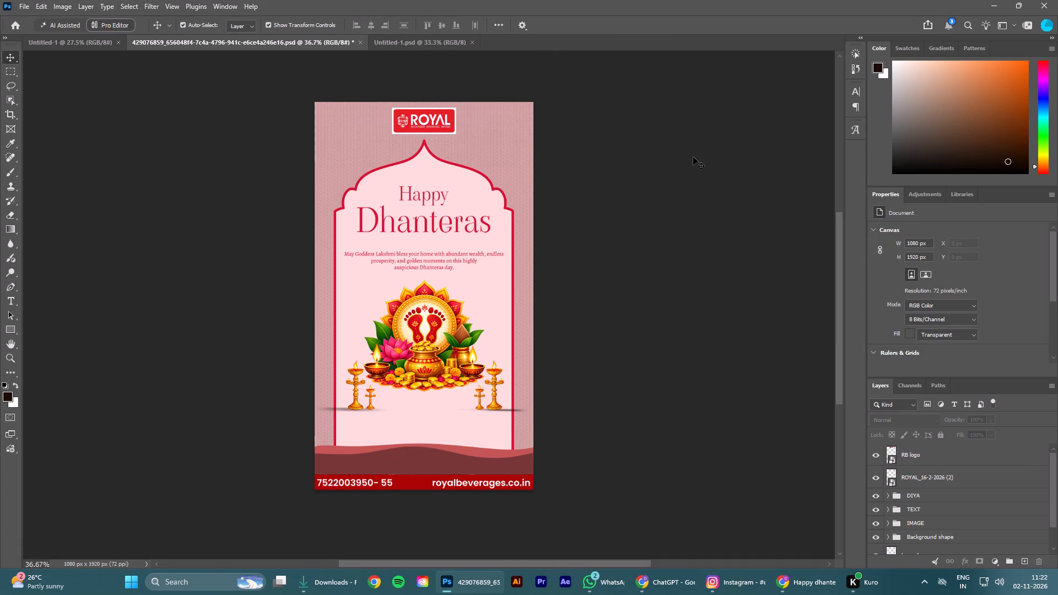
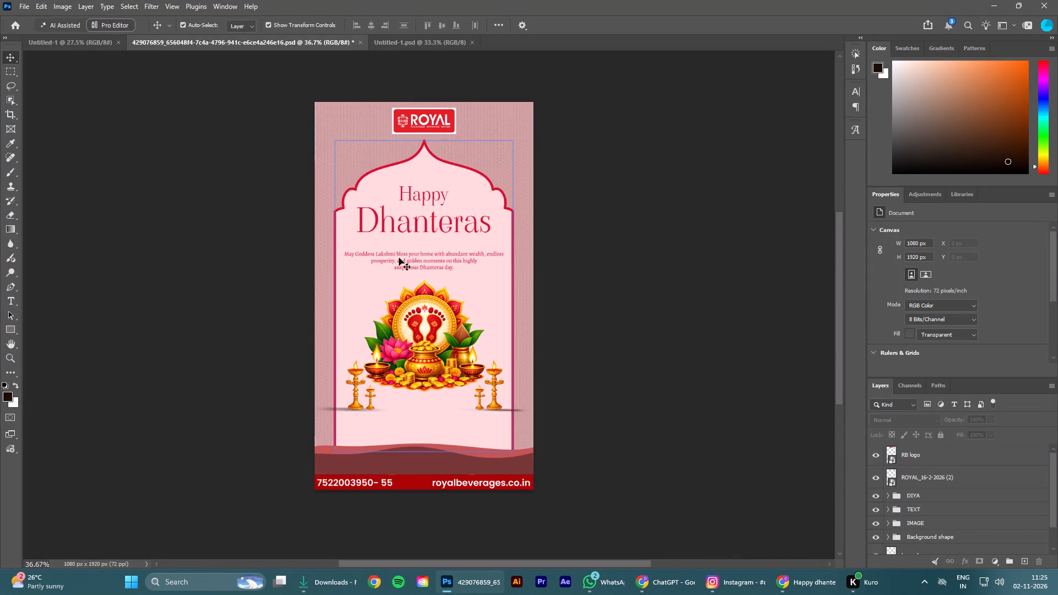
Shrink the lamp shadow strip on Layer 1 to about 1082 x 25 px, spanning the poster's width, nudge it up slightly and apply the transform.
left_click(646, 344)
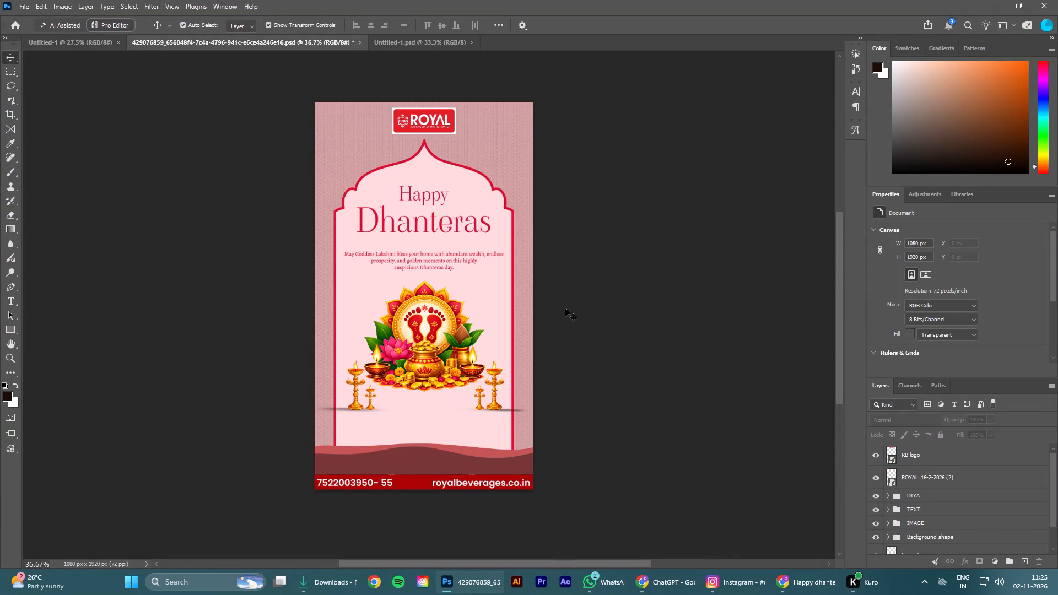
left_click_drag(458, 562, 458, 561)
left_click_drag(458, 561, 445, 559)
scroll(668, 361, "up", 1)
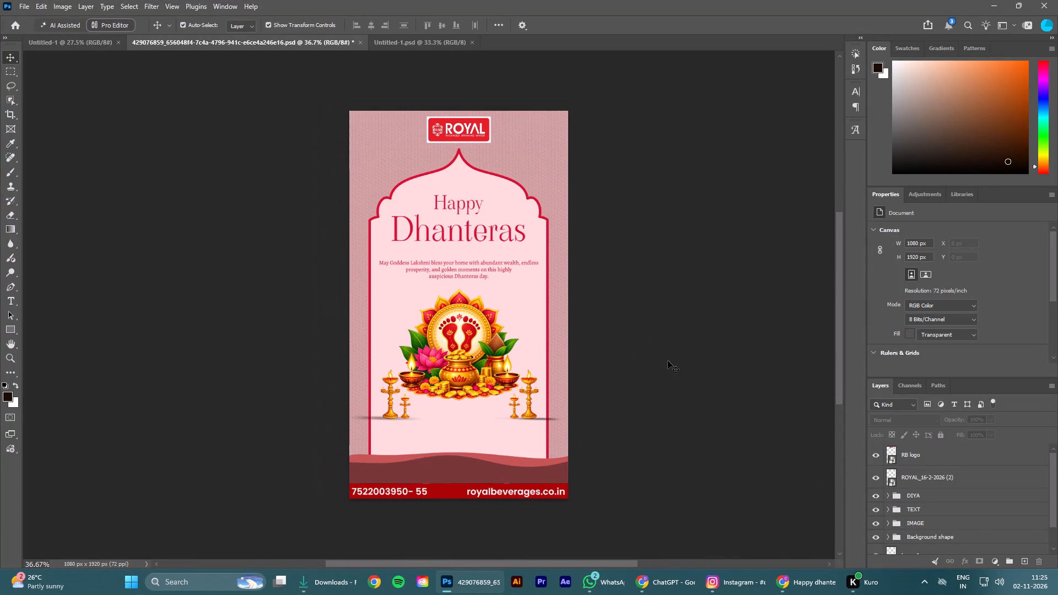
scroll(668, 361, "up", 3, "alt")
scroll(668, 361, "down", 1, "alt")
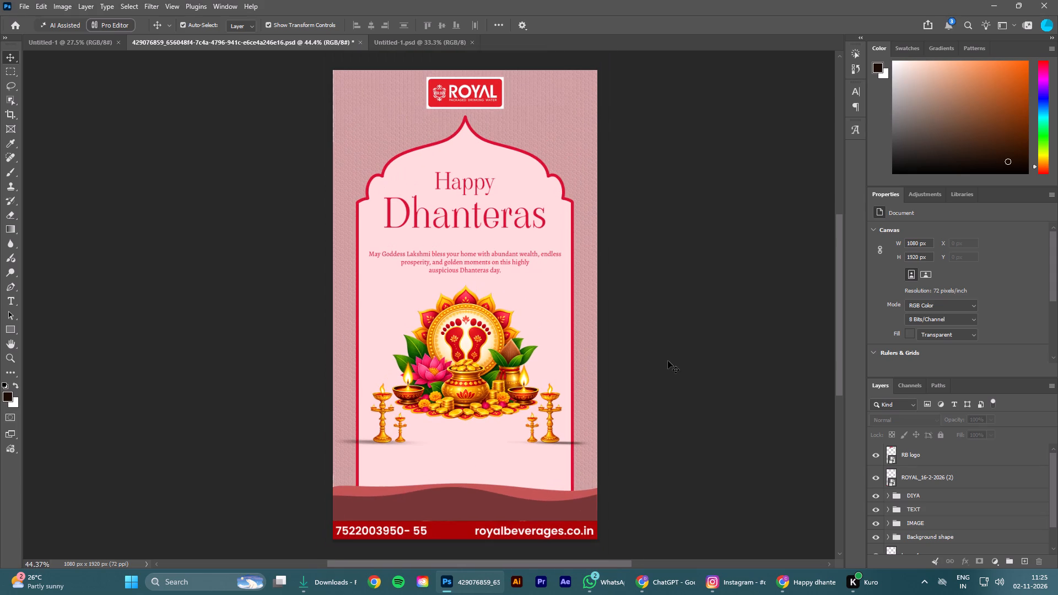
left_click(678, 283)
left_click(569, 443)
left_click_drag(620, 444, 610, 448)
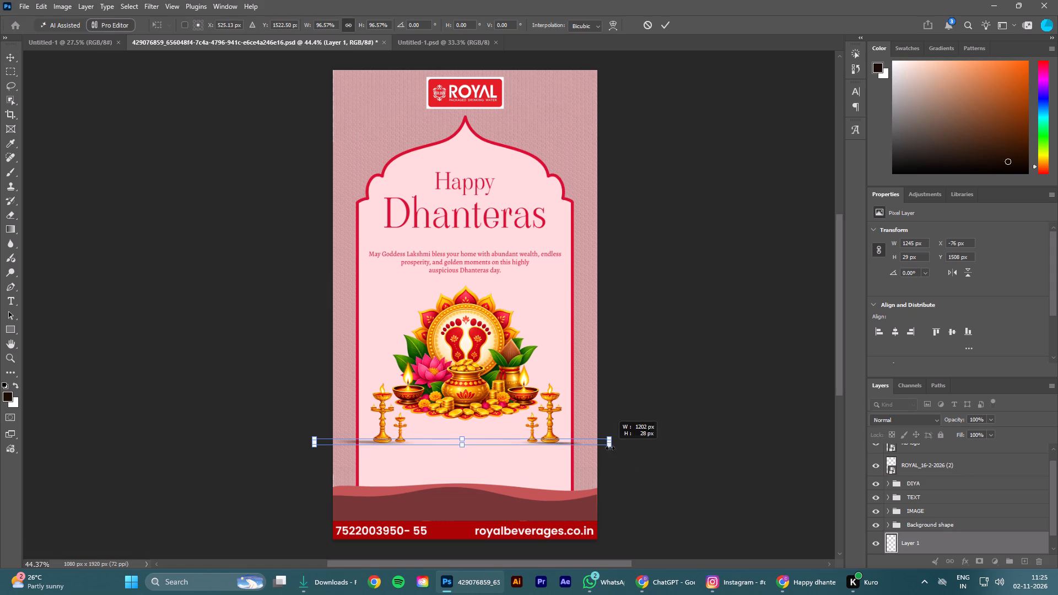
left_click_drag(610, 448, 601, 447)
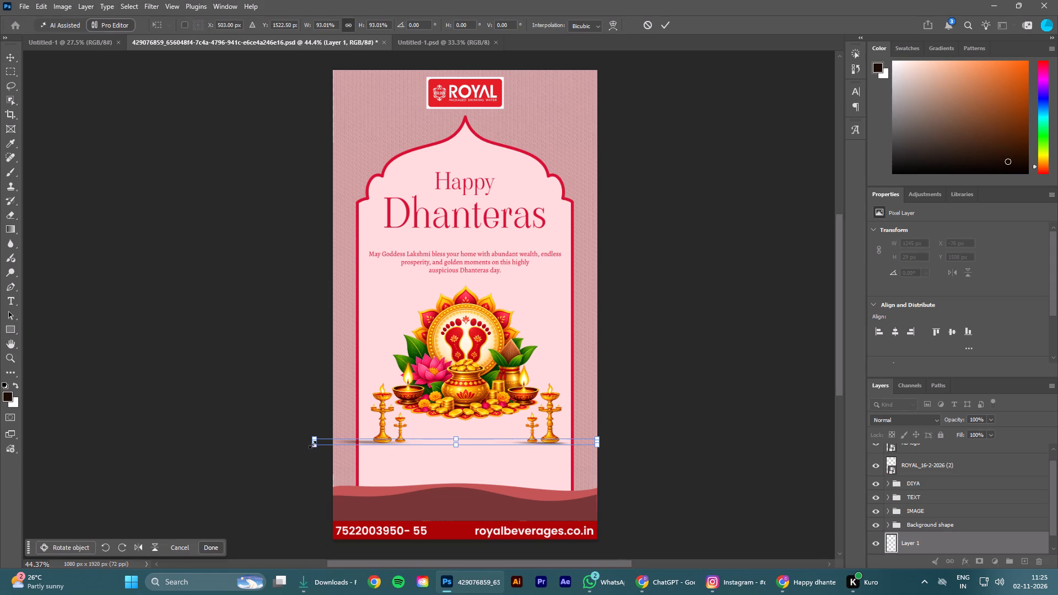
left_click_drag(312, 443, 332, 447)
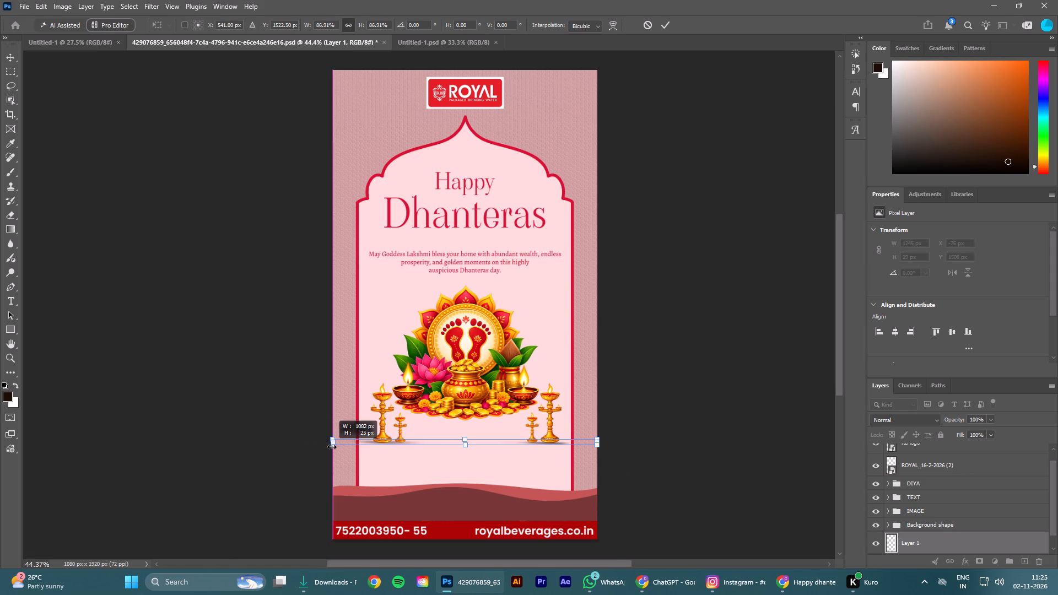
left_click_drag(332, 447, 331, 448)
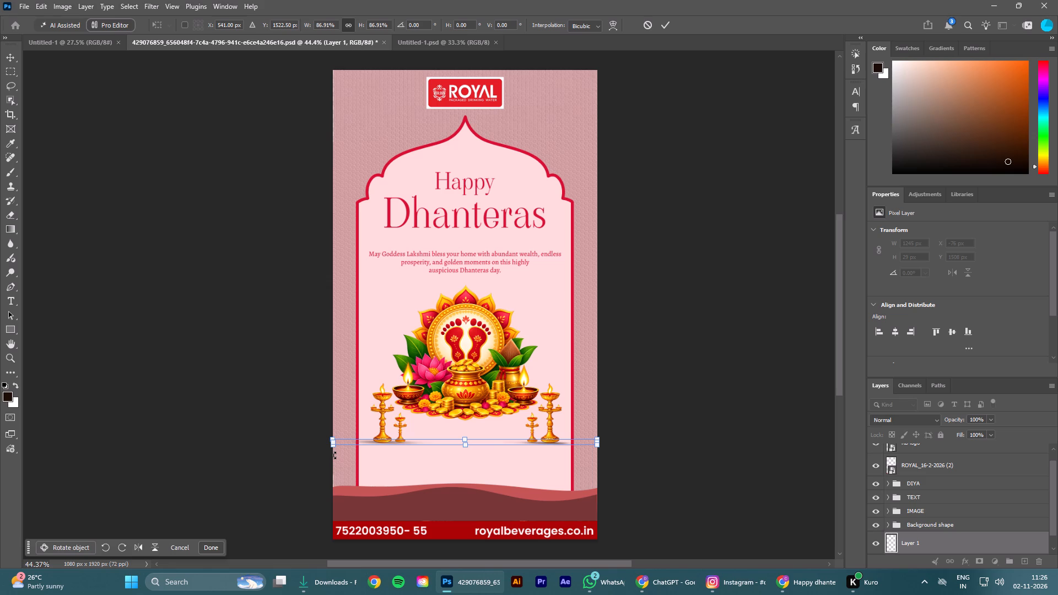
key("Up")
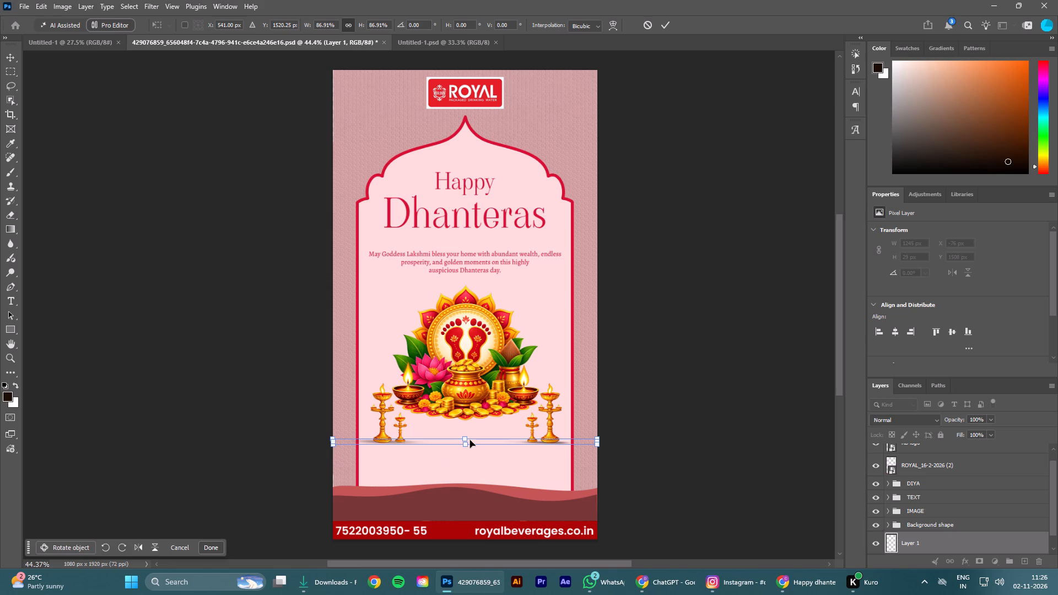
left_click(662, 24)
left_click(668, 194)
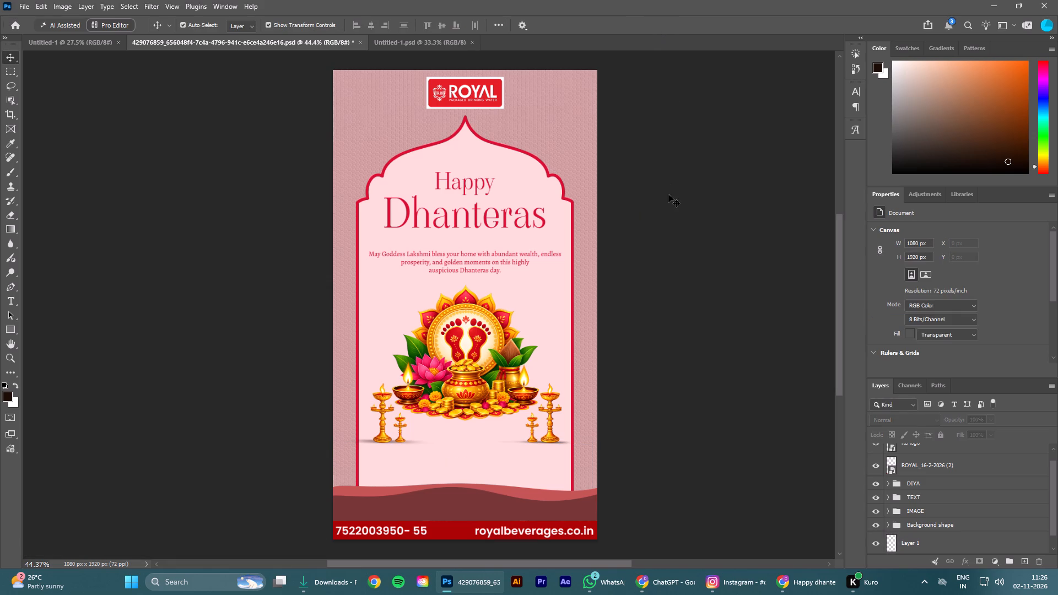
Save the Dhanteras poster document.
scroll(681, 291, "down", 1)
scroll(681, 291, "up", 1)
left_click(704, 352)
key("ctrl+s")
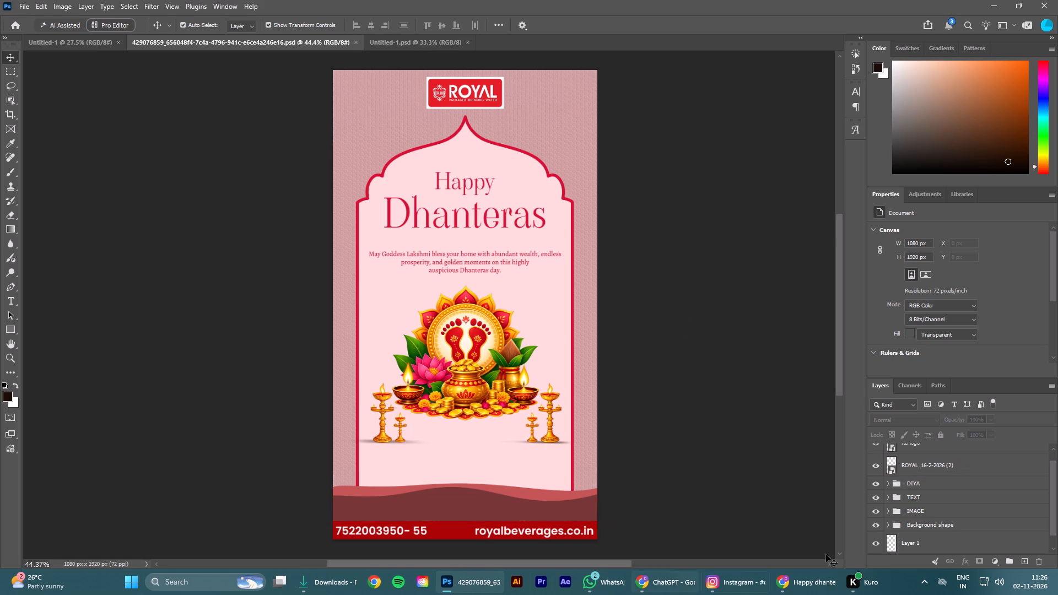
Minimize Photoshop to switch to the Downloads folder in File Explorer.
left_click(986, 5)
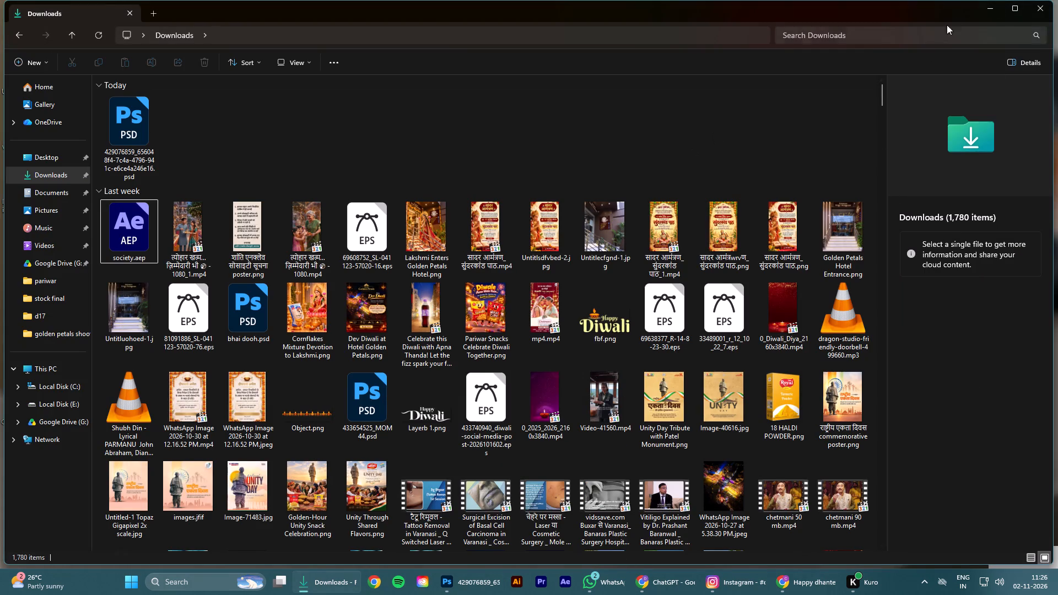
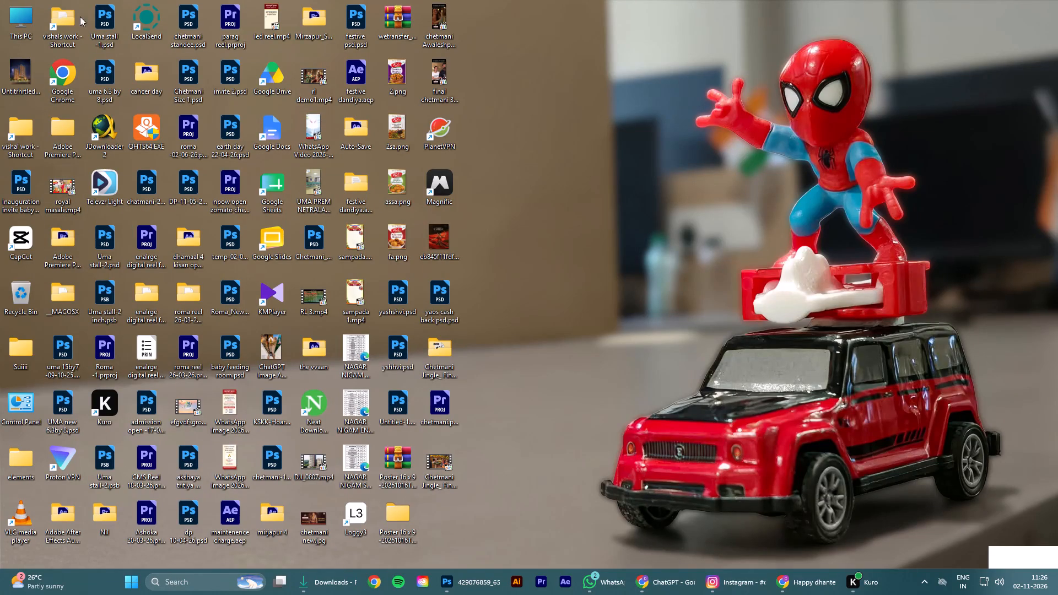
Place new royal 1 ltr.png from the royal beverages "new royal bottle" folder into the Dhanteras poster in Photoshop.
double_click(62, 16)
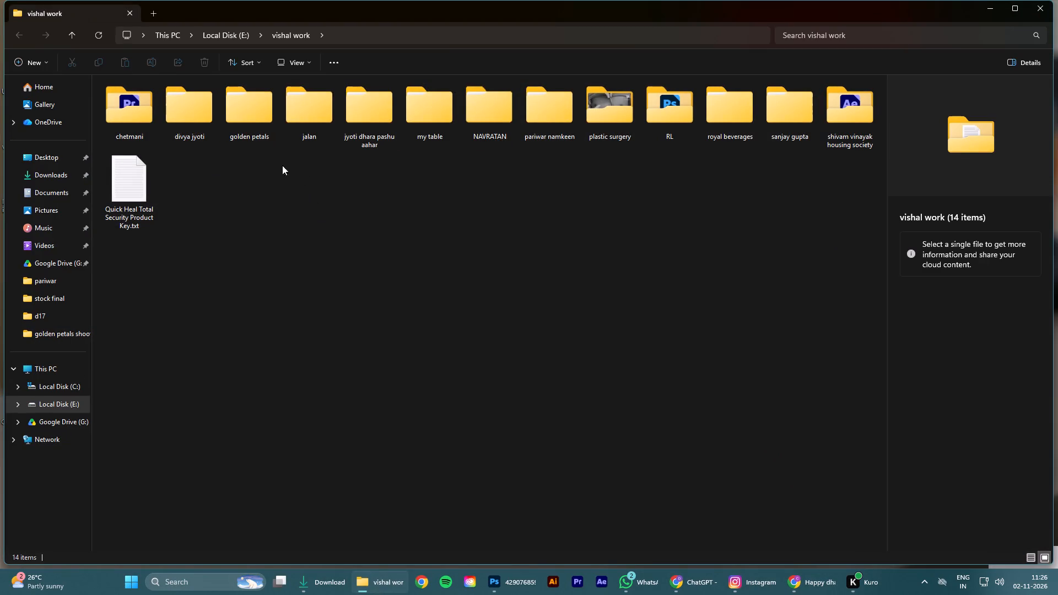
double_click(736, 116)
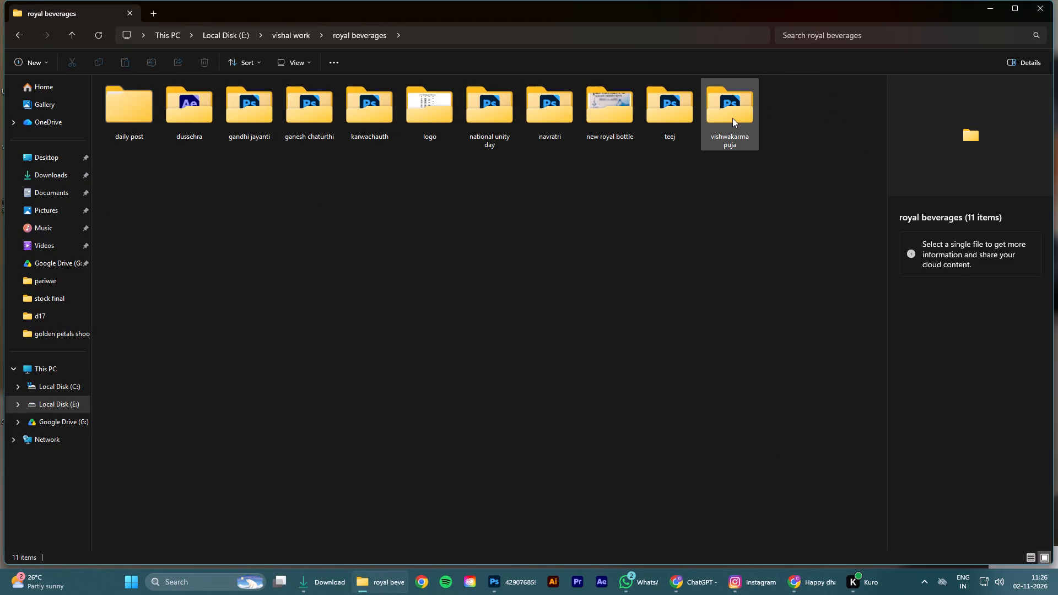
double_click(606, 127)
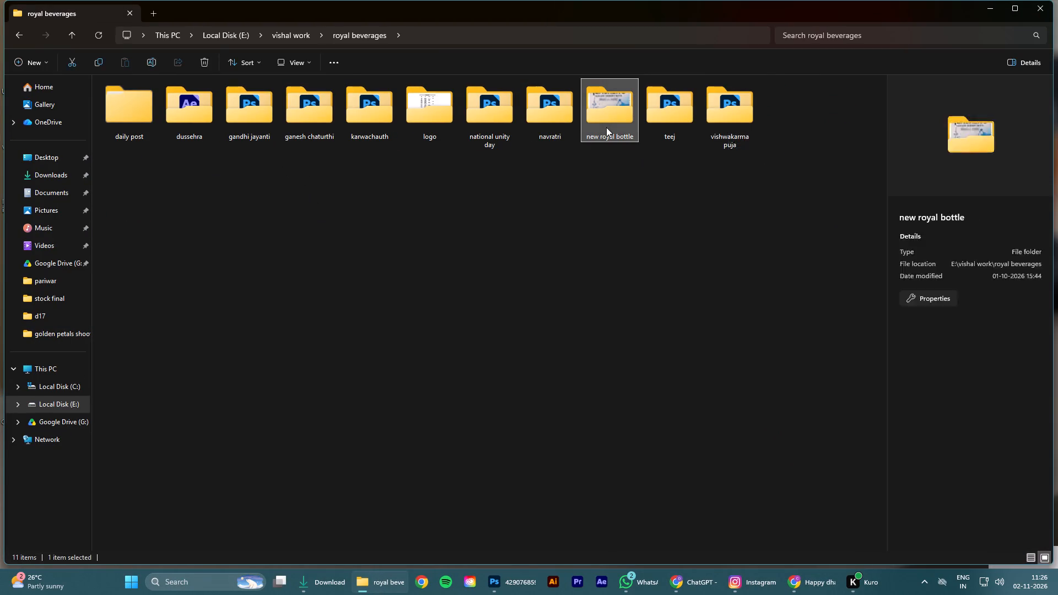
left_click(130, 191)
left_click_drag(137, 177, 249, 354)
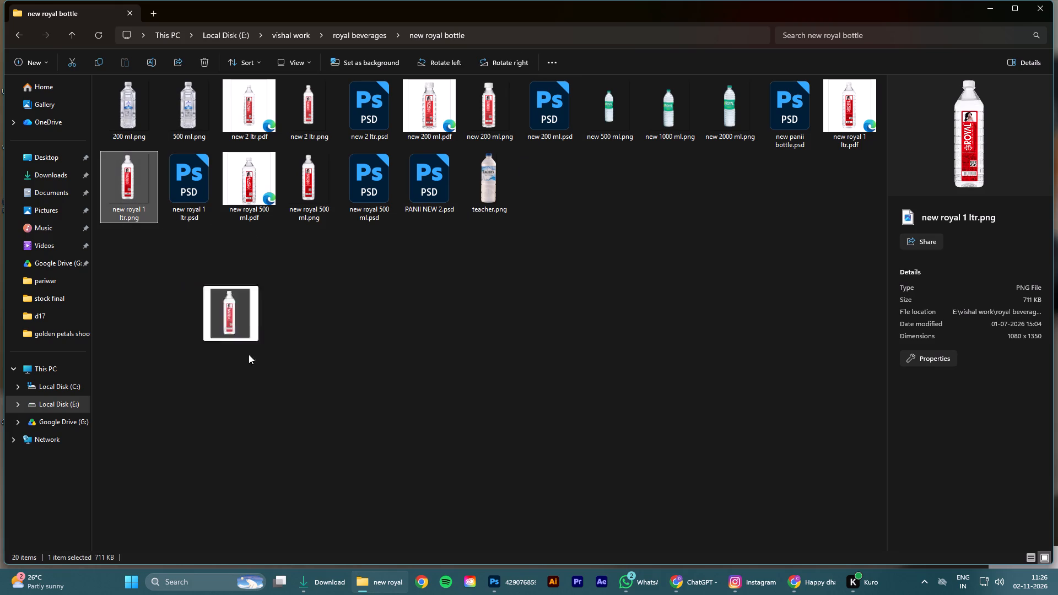
left_click_drag(249, 354, 433, 457)
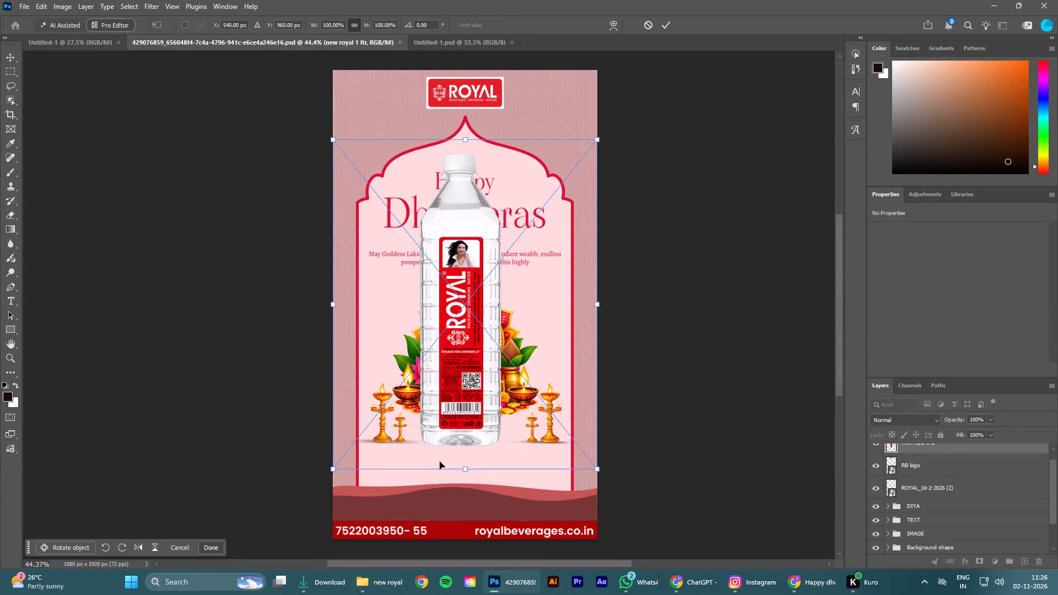
Scale the Royal water bottle to about 49.5% and position it in the poster's lower-left corner at about X 114, Y 1547 px.
left_click_drag(599, 309, 482, 326)
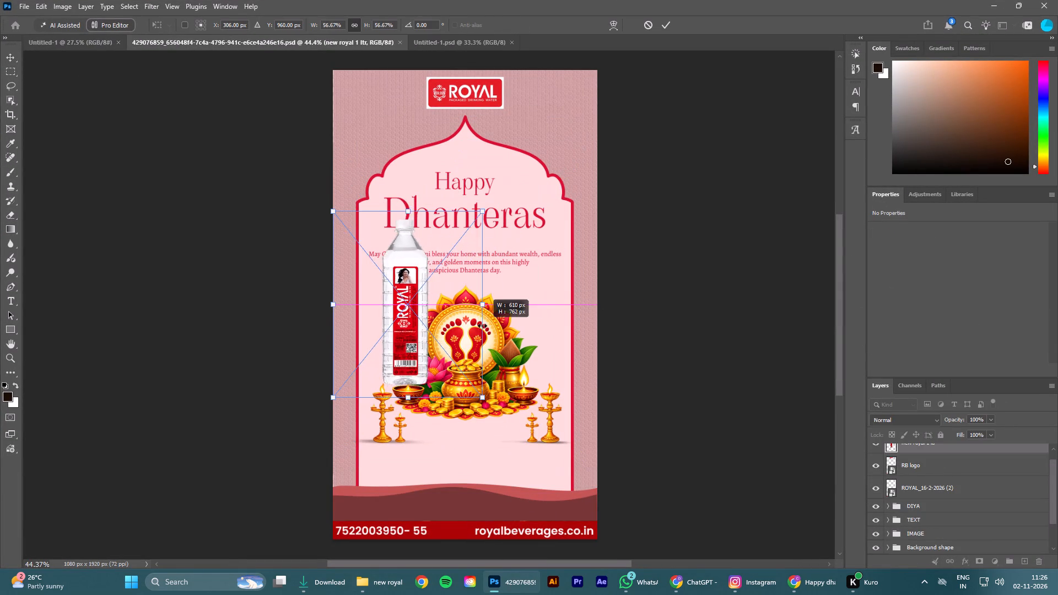
left_click_drag(482, 326, 463, 333)
left_click_drag(397, 326, 343, 447)
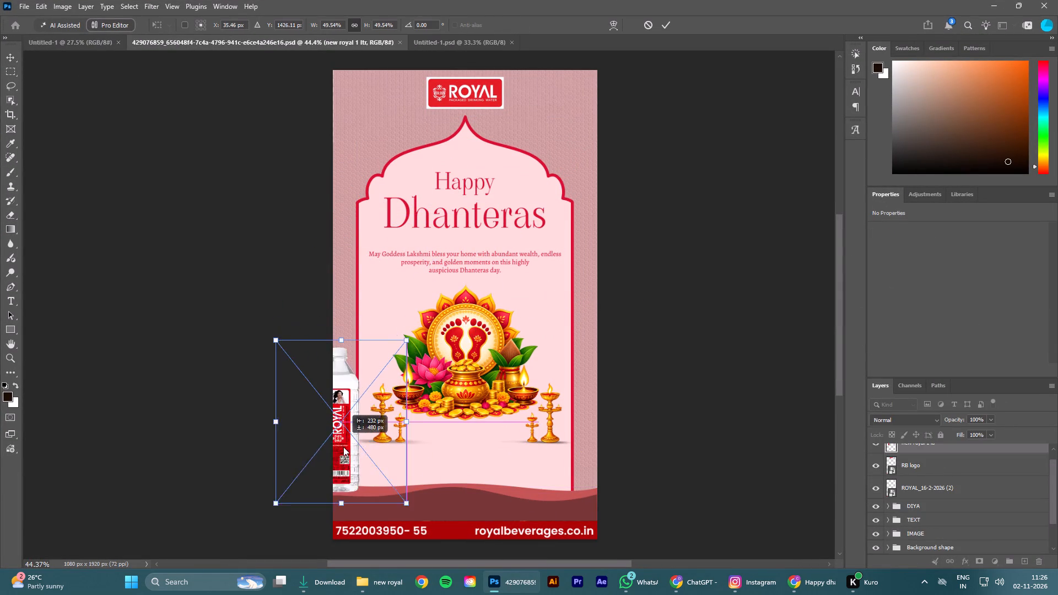
left_click_drag(343, 447, 354, 462)
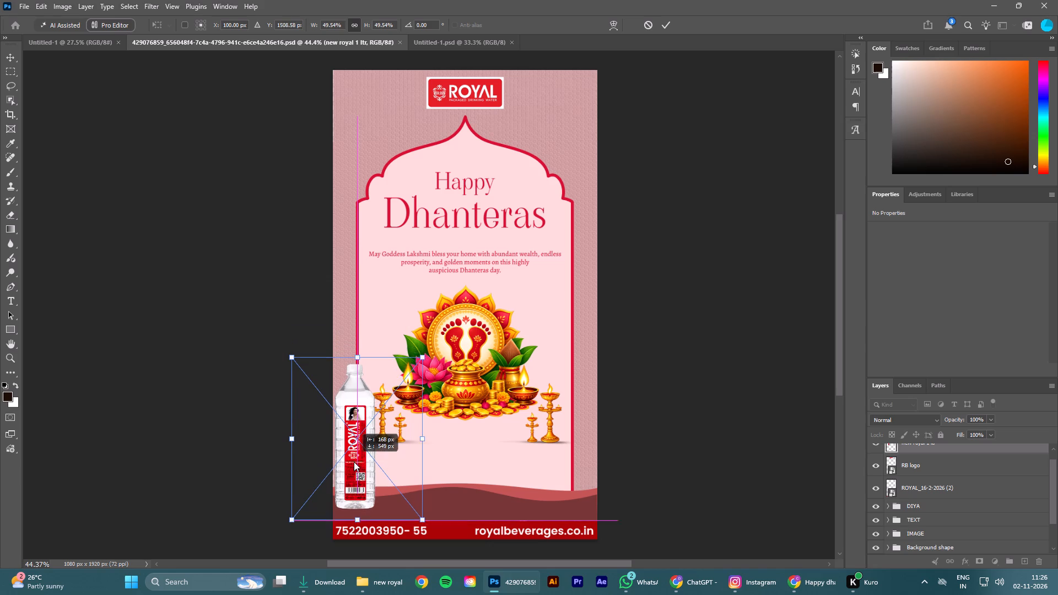
left_click_drag(354, 462, 353, 473)
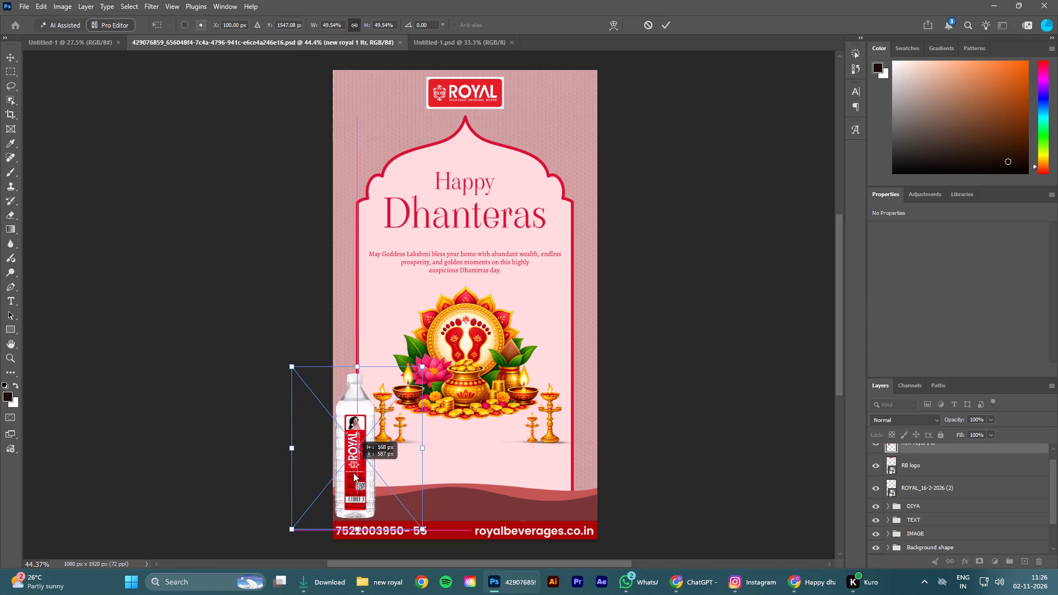
left_click_drag(353, 473, 438, 469)
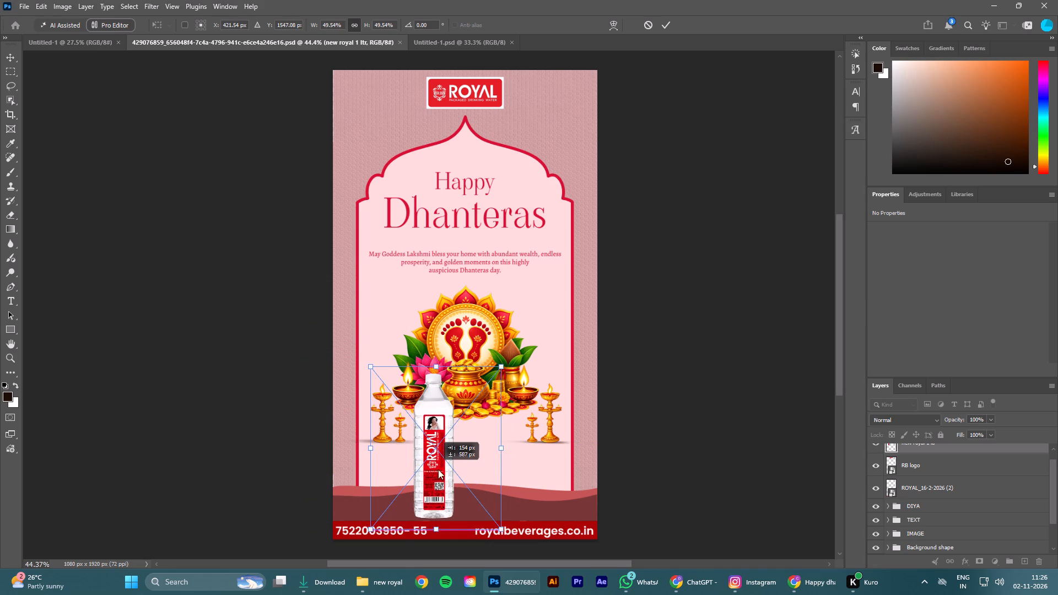
left_click_drag(438, 469, 349, 469)
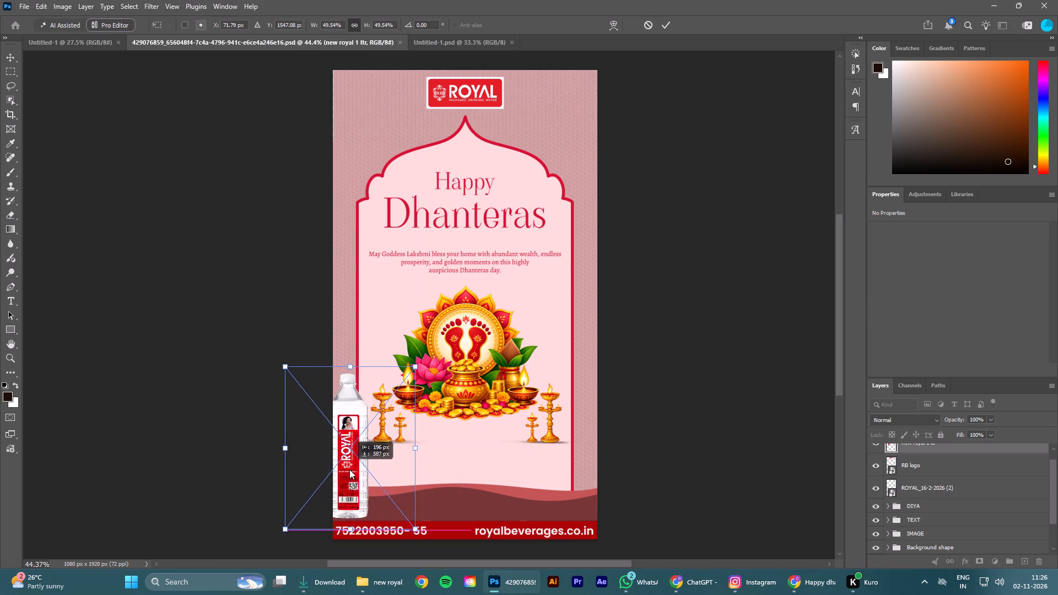
left_click_drag(349, 469, 362, 473)
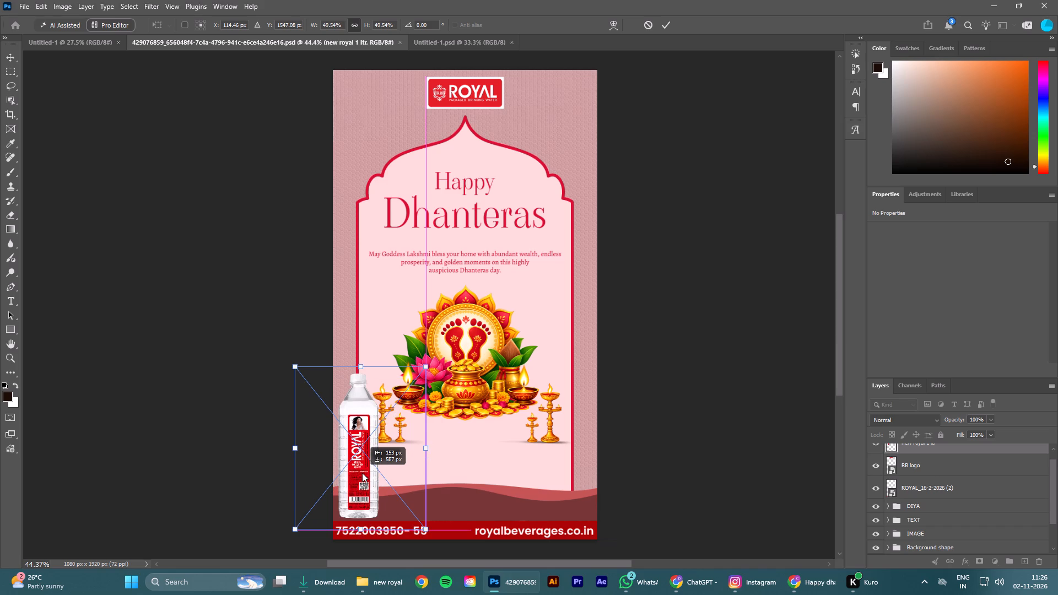
left_click_drag(362, 473, 362, 472)
Hide the new royal 1 ltr bottle layer.
scroll(979, 509, "up", 10)
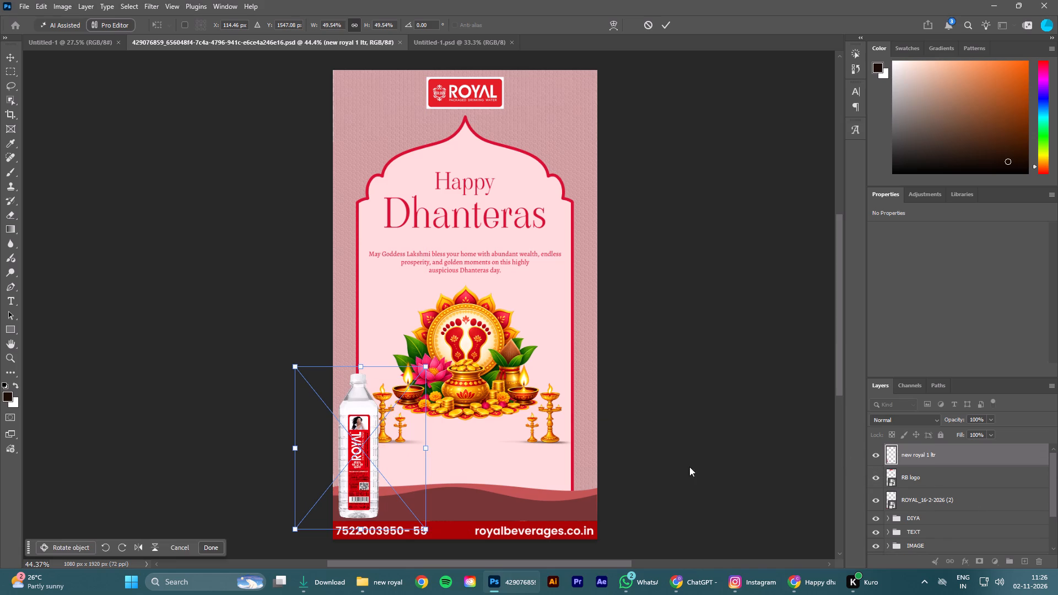
left_click(875, 453)
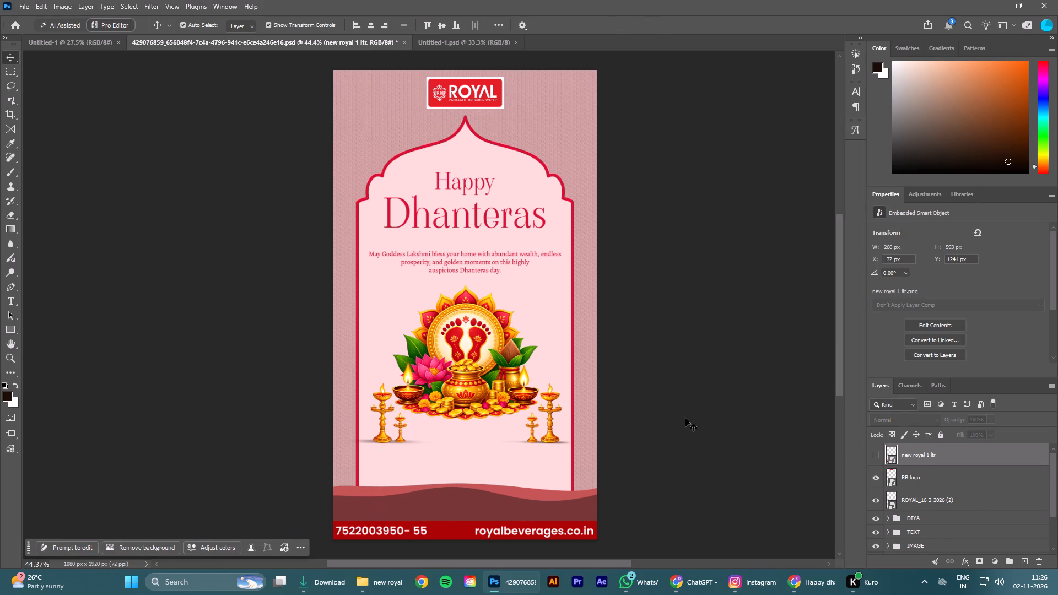
Scale the DIYA group down proportionally to about 65%, keeping its top edge in place.
left_click(919, 519)
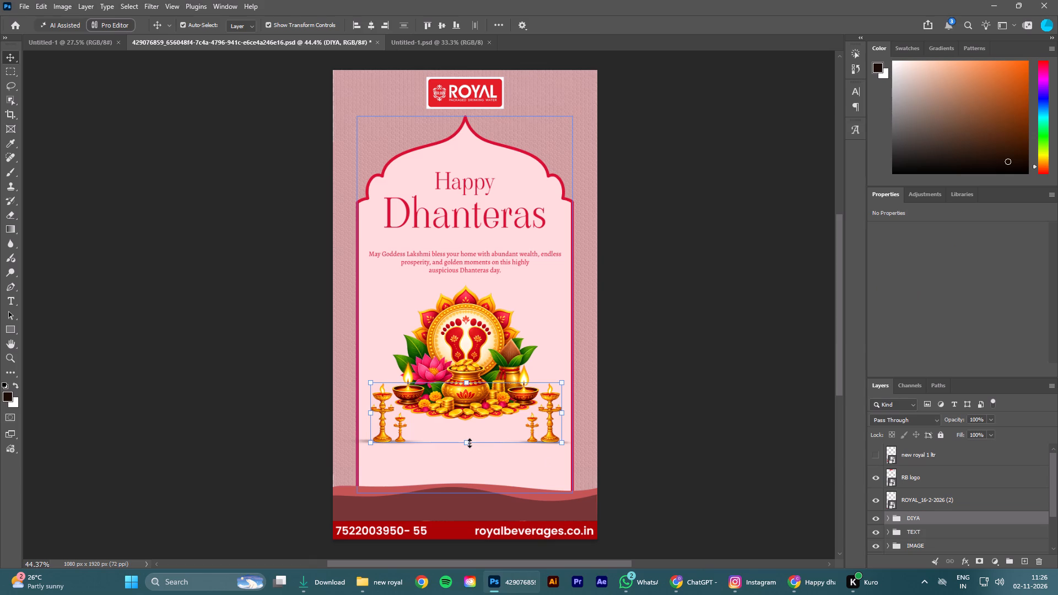
left_click_drag(467, 441, 466, 420)
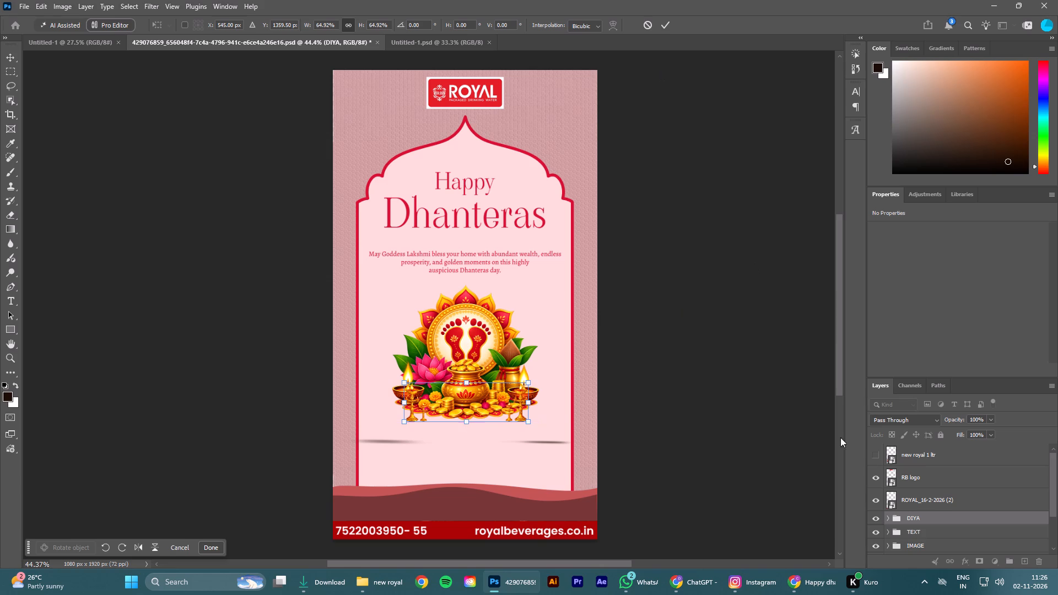
Move the left DIYA STAND outward and down beside the puja arrangement, to X 183 px, Y 1309 px.
left_click(889, 517)
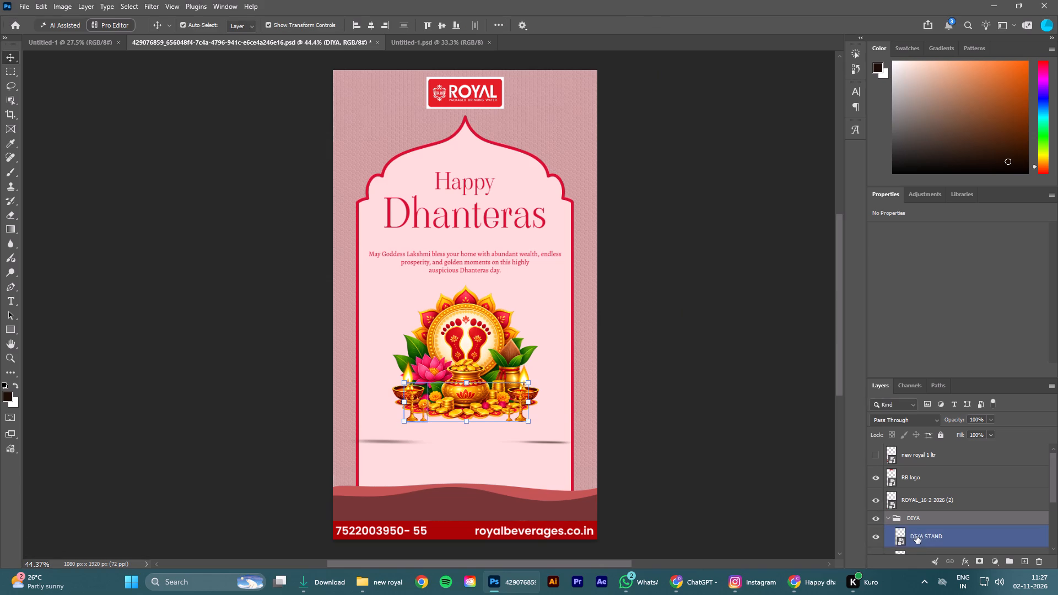
left_click(917, 534)
key("shift+Right")
key("shift+Right")
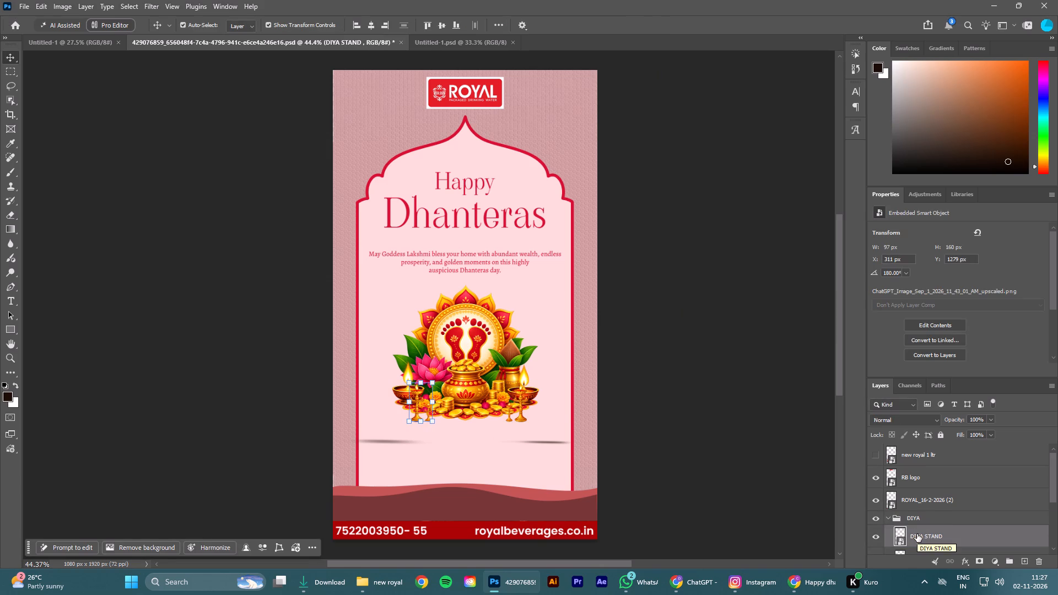
key("shift+Left")
key("shift+Left")
key("shift+Left")
key("shift+Left")
key("shift+Left")
key("shift+Left")
key("shift+Left")
key("shift+Left")
key("shift+Left")
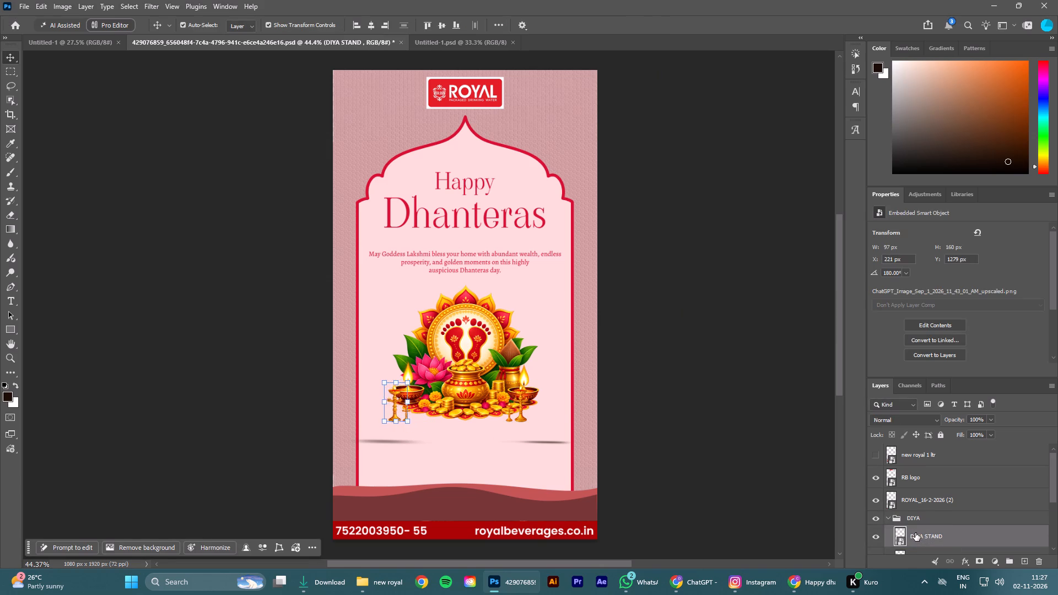
key("shift+Left")
key("shift+Left")
key("shift+Left")
key("shift+Left")
key("shift+Left")
key("shift+Left")
key("shift+Down")
key("shift+Right")
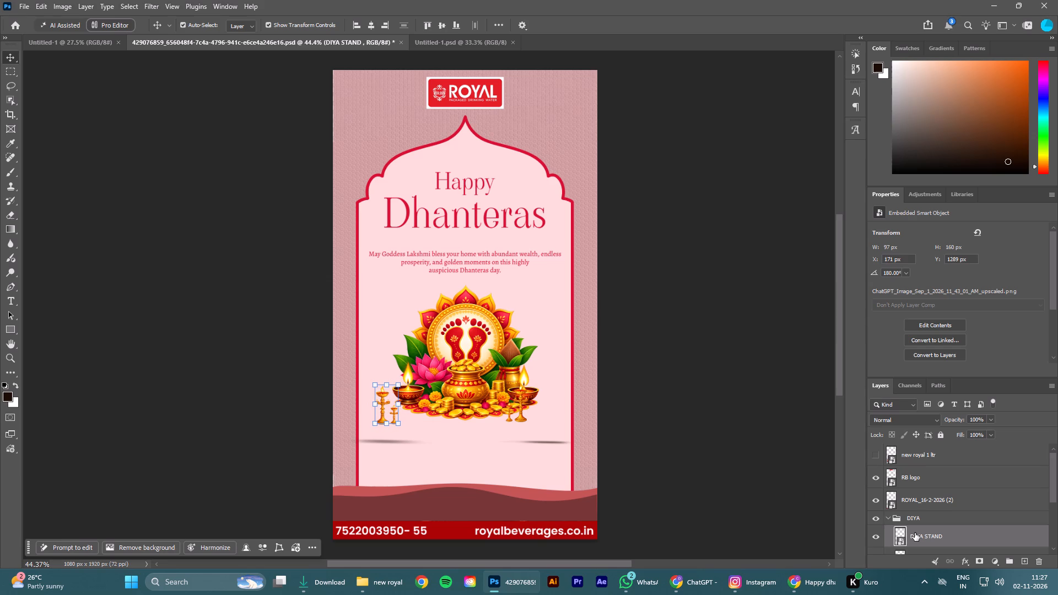
key("shift+Down")
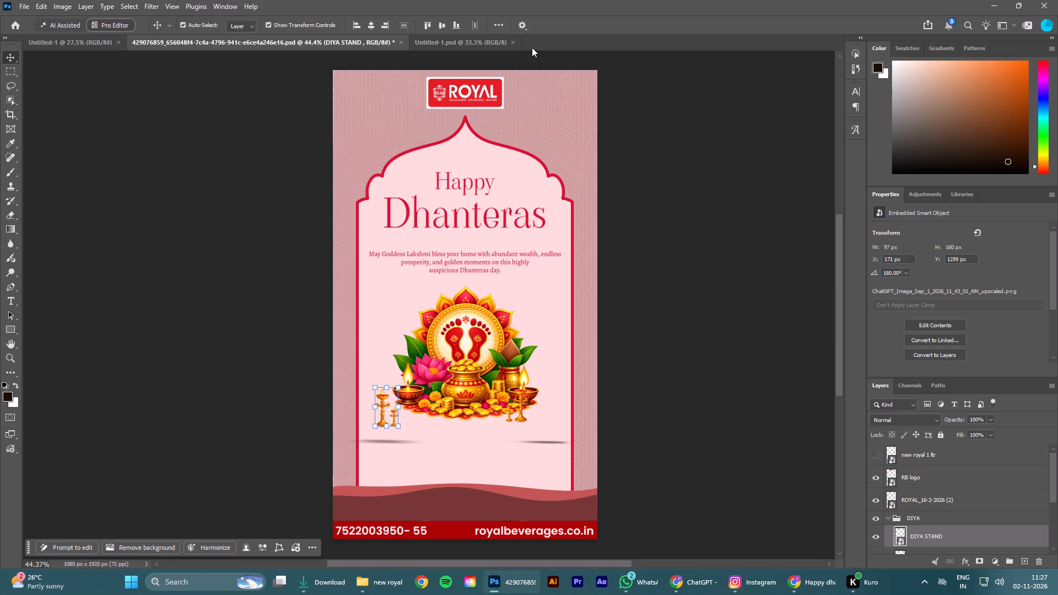
key("shift+Down")
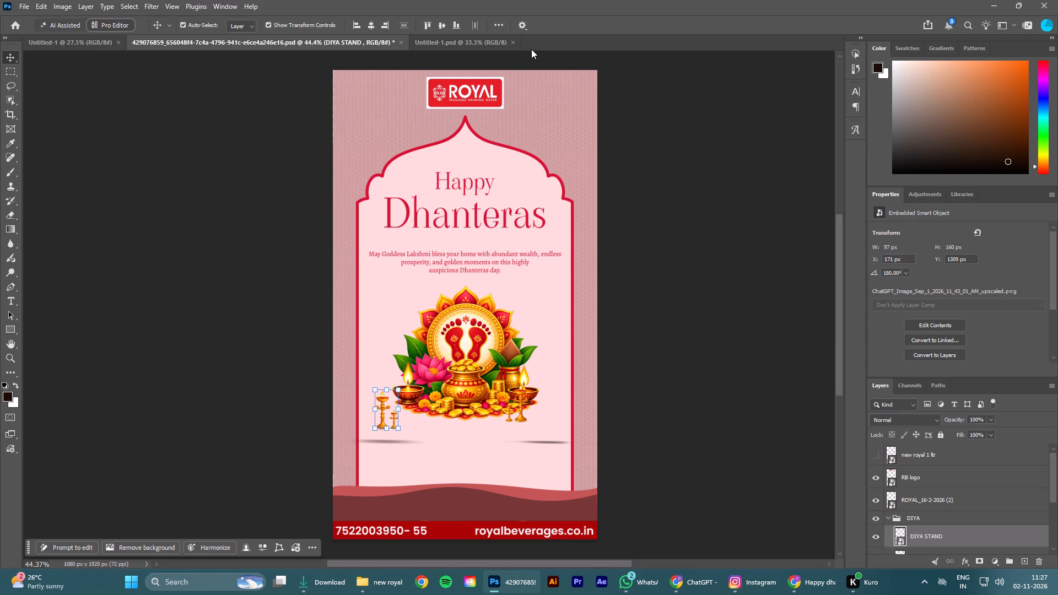
key("shift+Right")
key("shift+Right")
key("shift+Left")
key("Right")
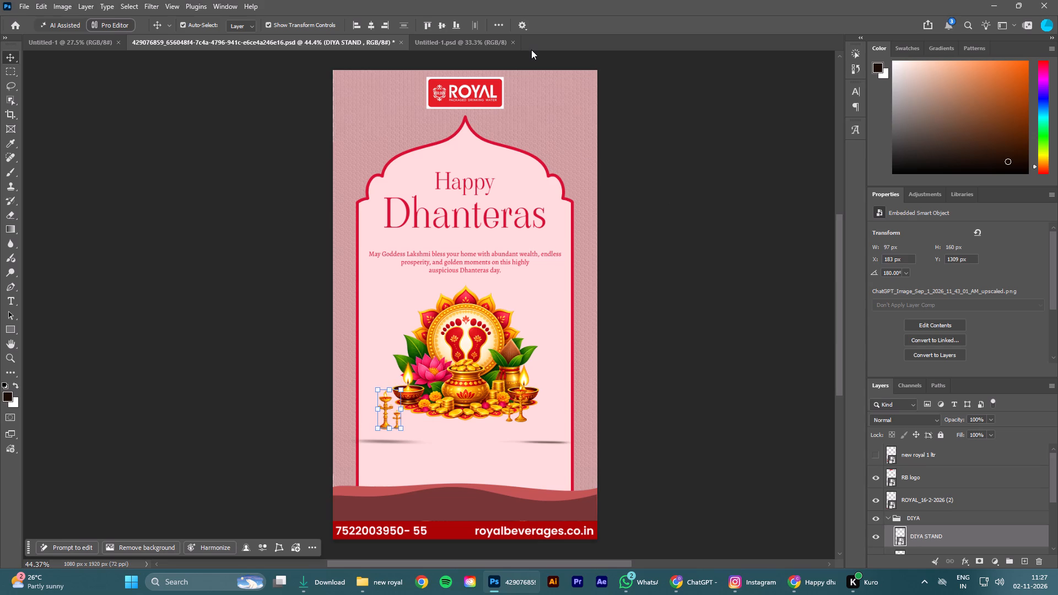
left_click(703, 171)
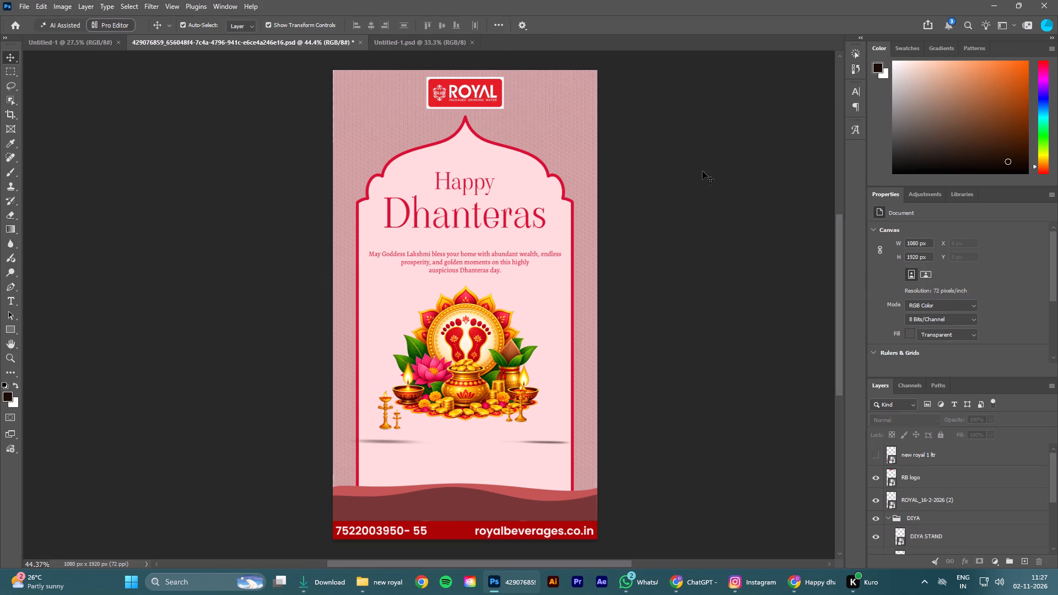
Move the right DIYA STAND outward and down to mirror the left one, at X 802 px, Y 1310 px.
scroll(913, 521, "down", 1)
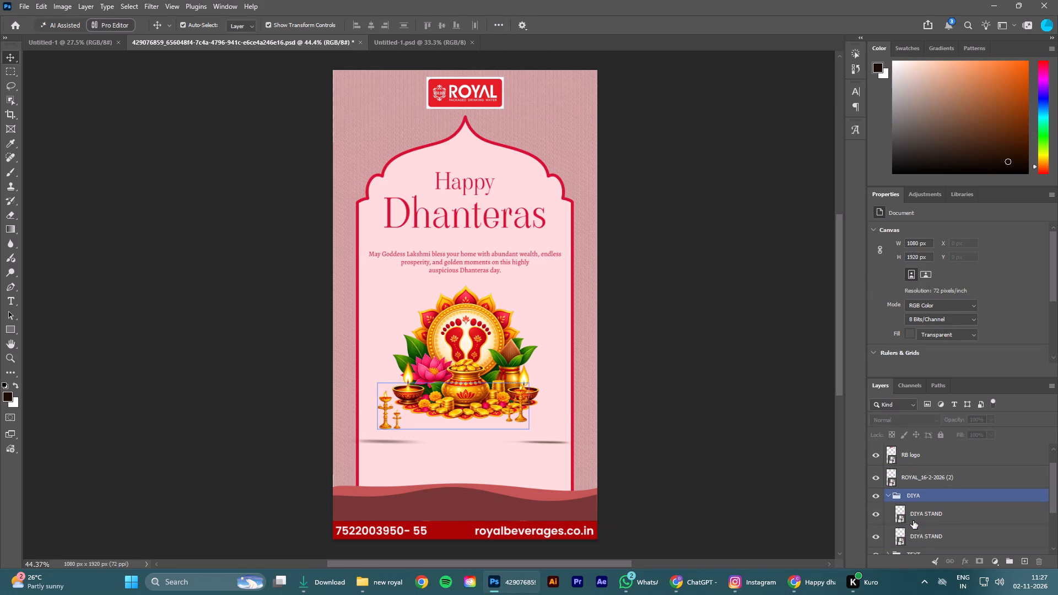
left_click(921, 535)
key("shift+Down")
key("shift+Down")
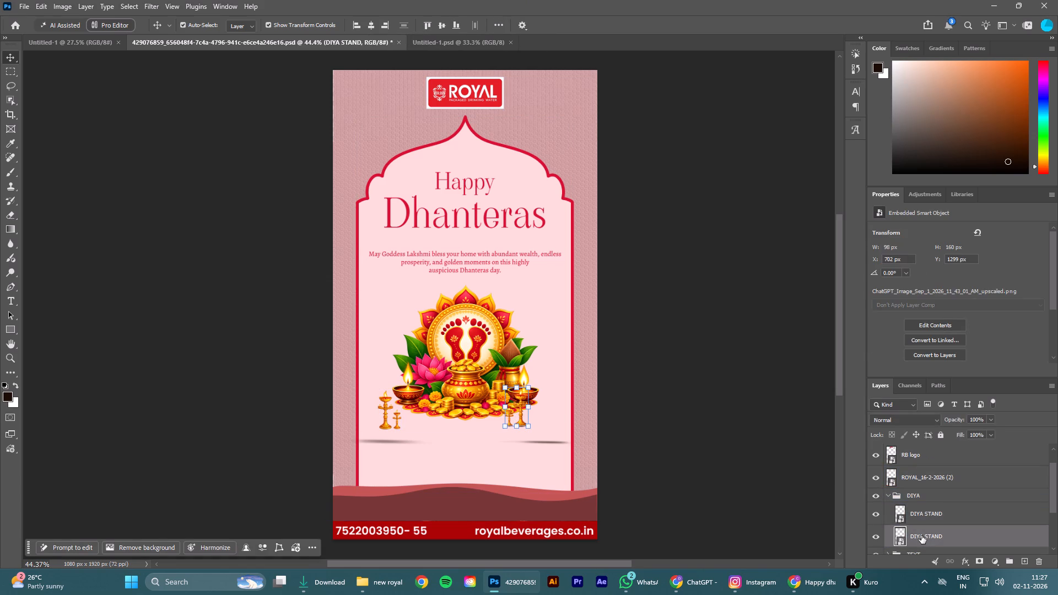
key("shift+Down")
key("shift+Right")
key("shift+Right")
key("shift+Right")
key("shift+Down")
key("shift+Right")
key("shift+Down")
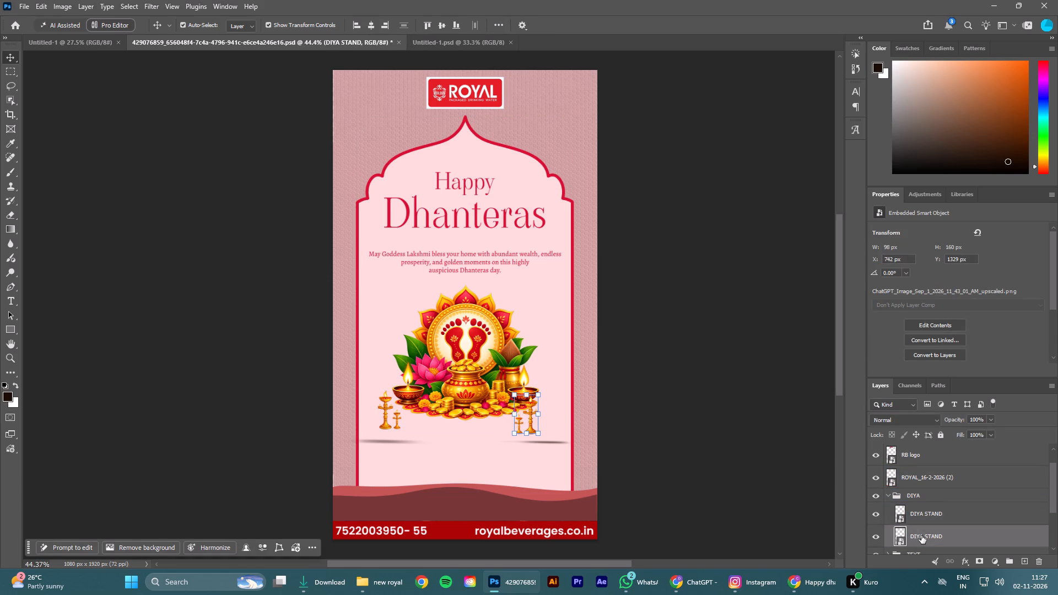
key("shift+Right")
key("shift+Right")
key("shift+Right")
key("shift+Right")
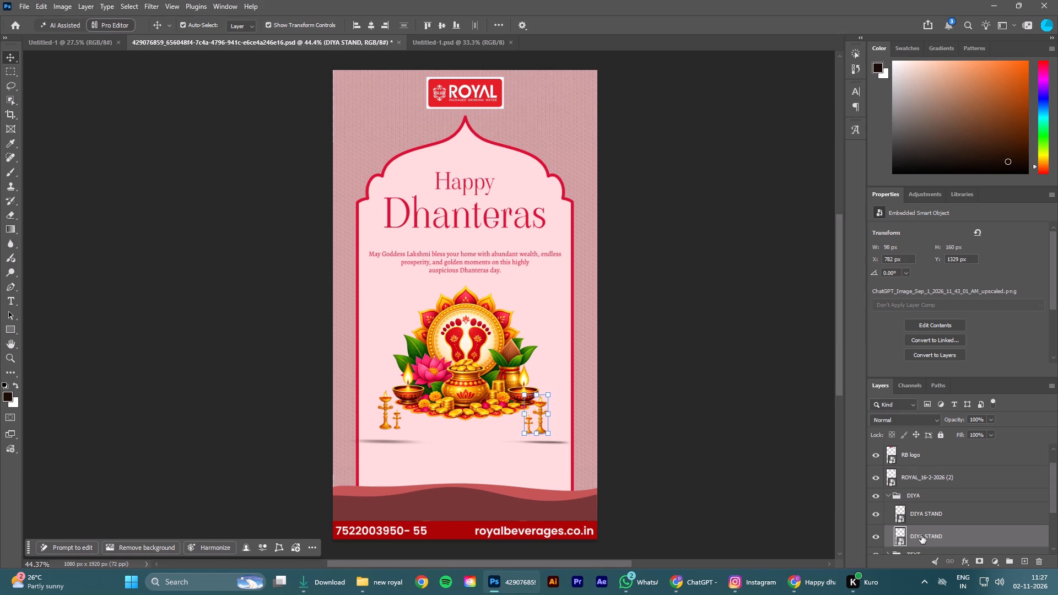
key("shift+Right")
key("shift+Up")
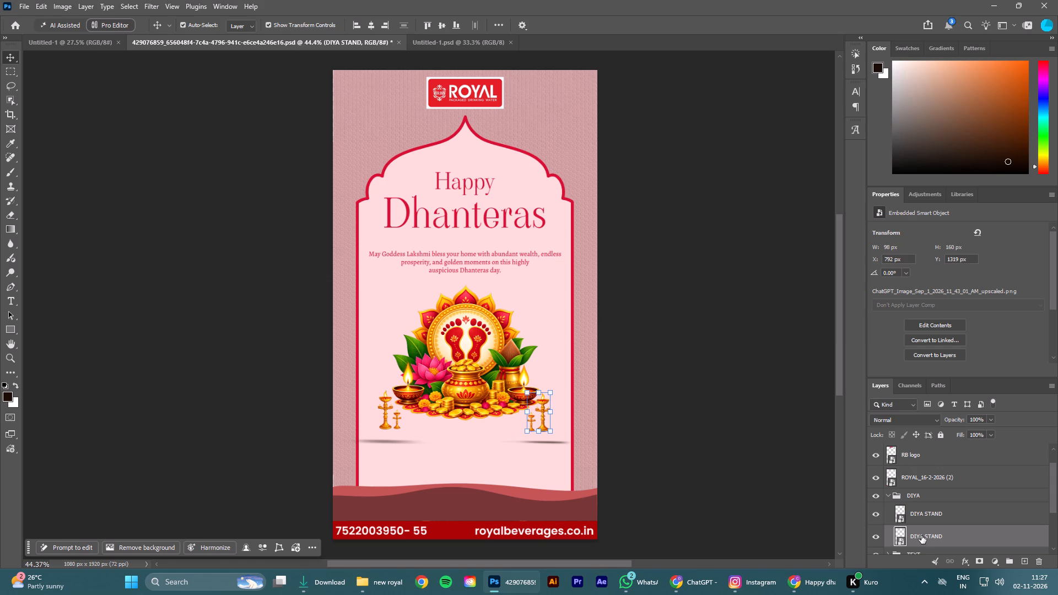
key("shift+Right")
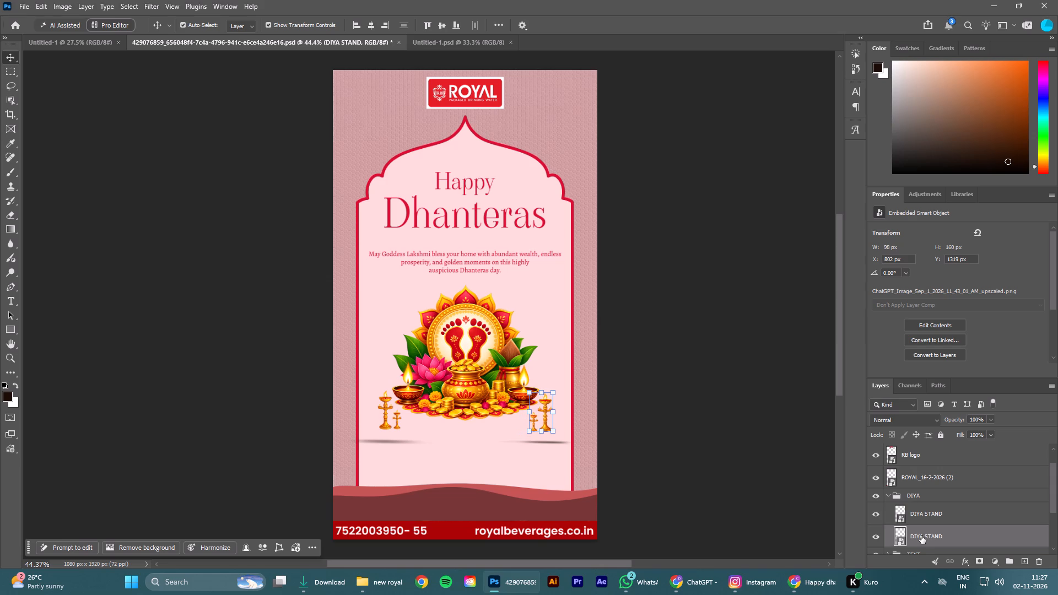
key("Right")
key("Right")
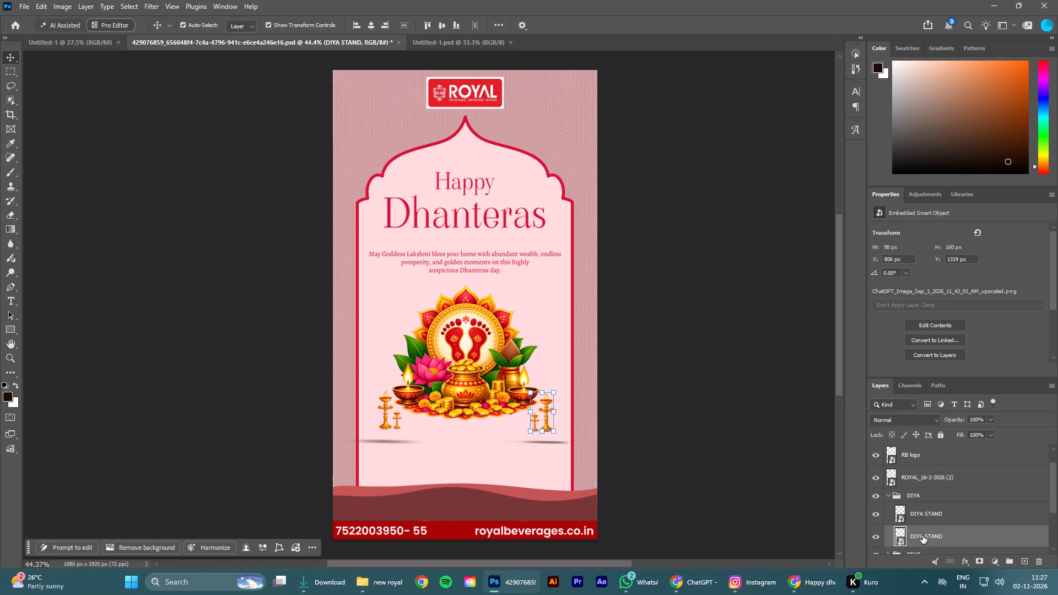
key("Up")
key("Up")
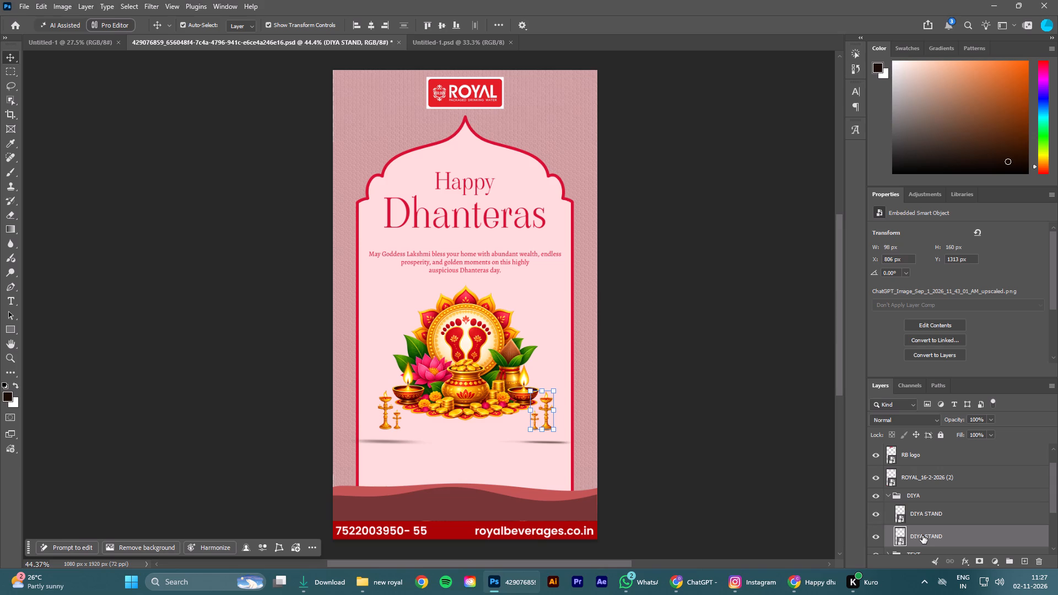
key("Up")
key("Left")
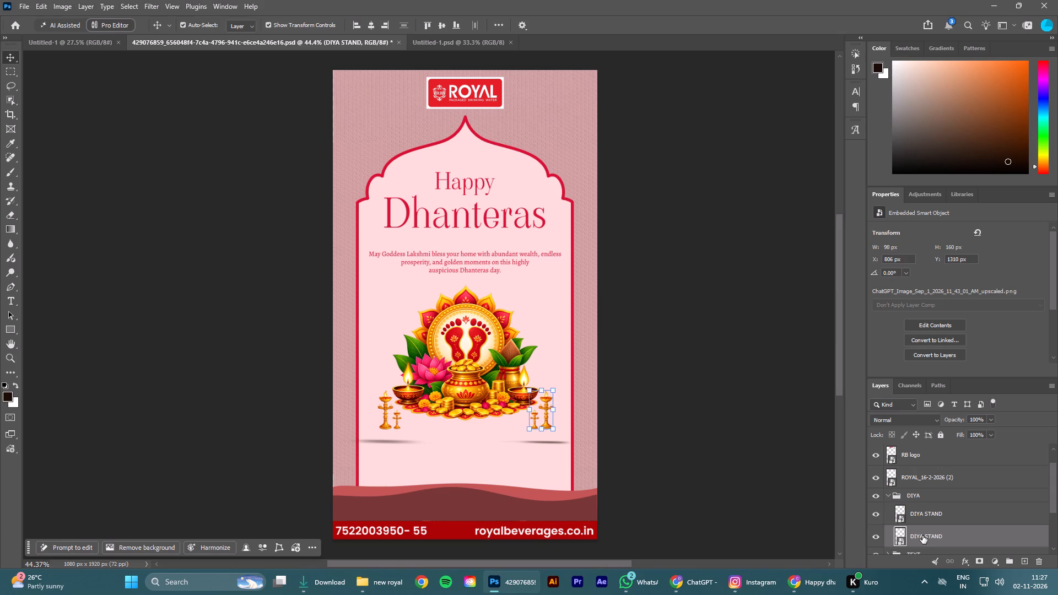
key("Left")
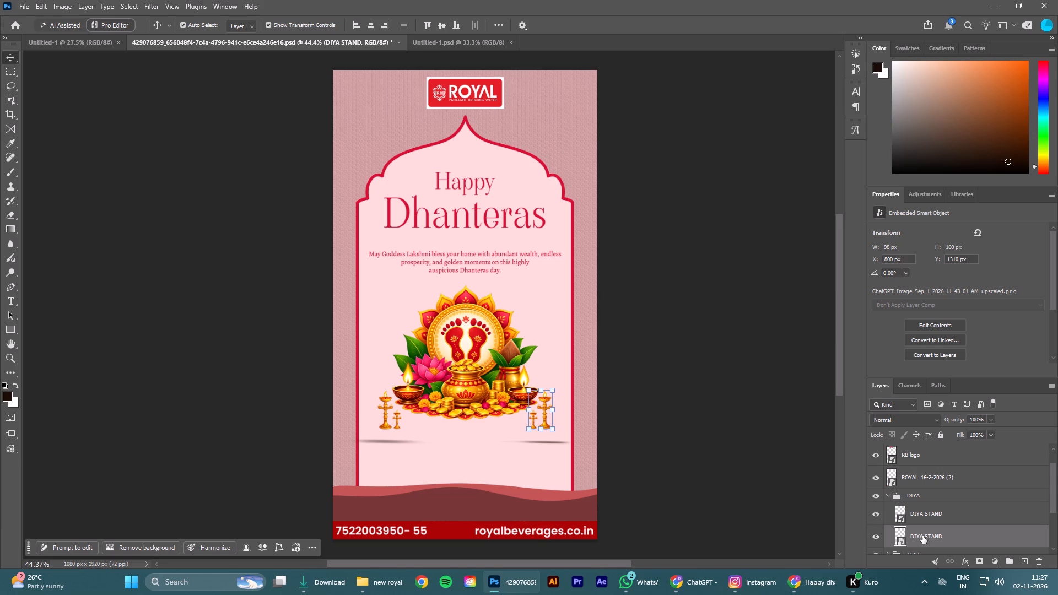
key("Right")
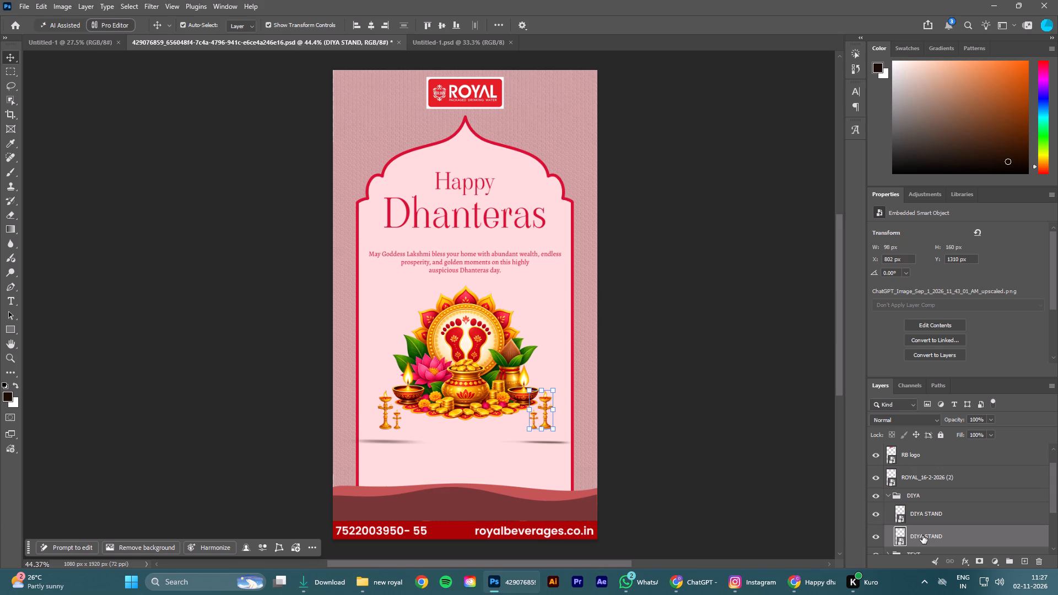
Move the floor shadow on Layer 1 up to Y 1458 px so it meets the base of the diya stands.
left_click(723, 337)
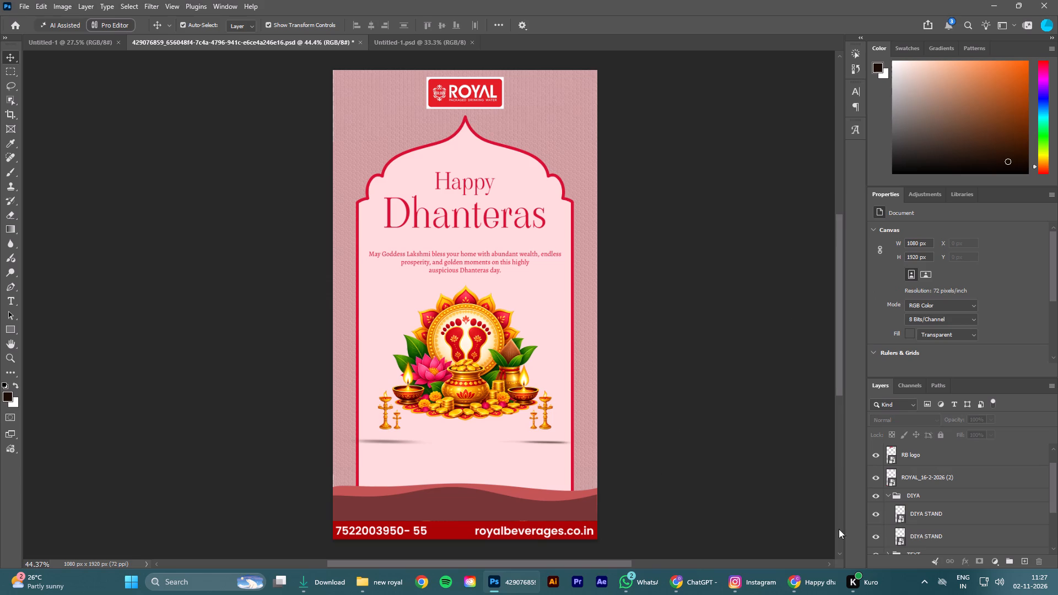
left_click(887, 495)
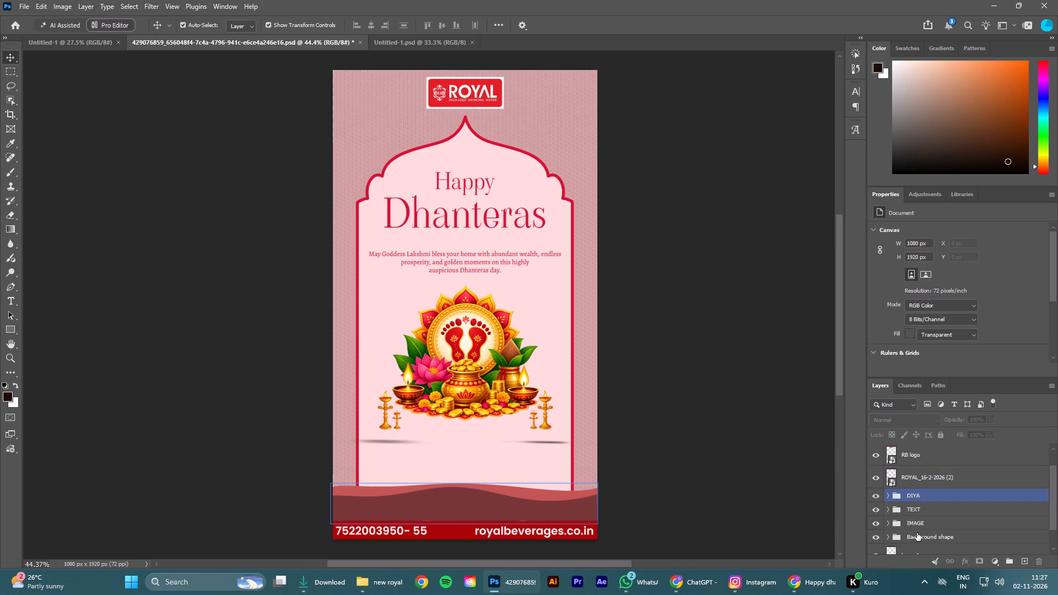
scroll(917, 533, "down", 2)
left_click(915, 529)
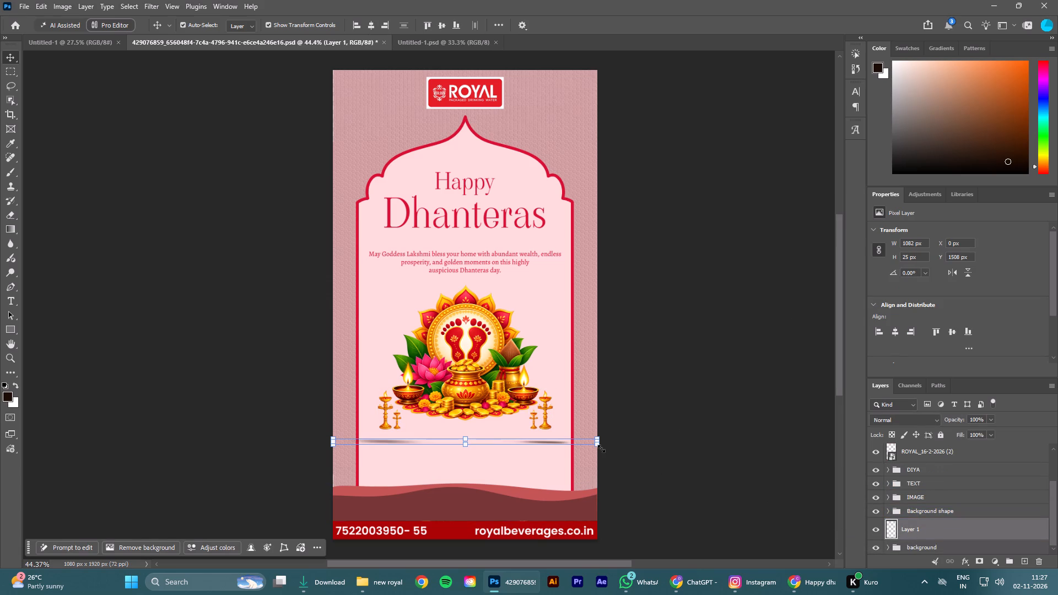
key("shift+Up")
key("shift+Up")
key("shift+Up")
key("shift+Up")
key("shift+Up")
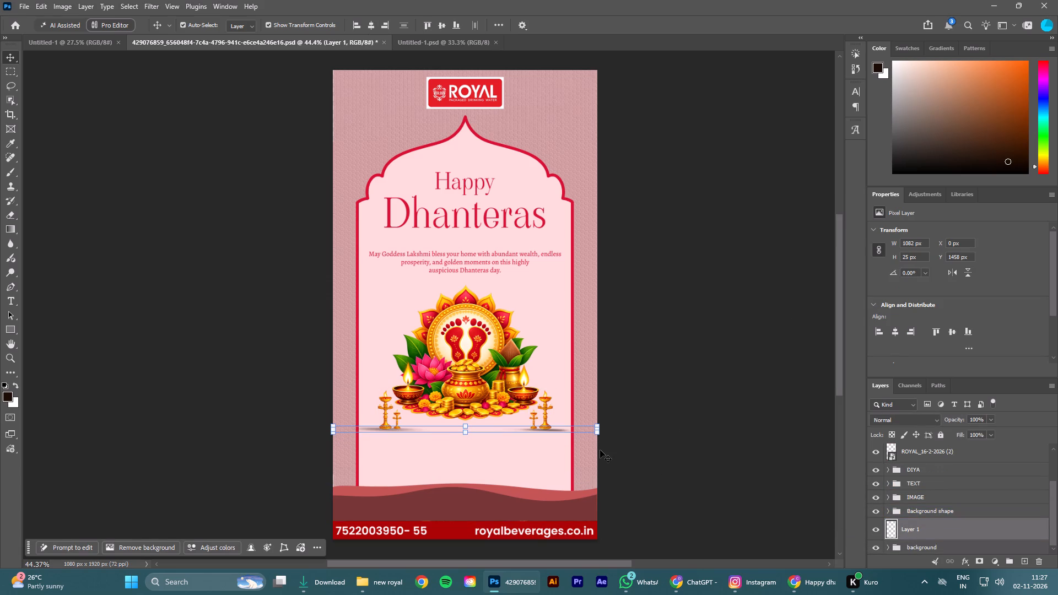
left_click(677, 440)
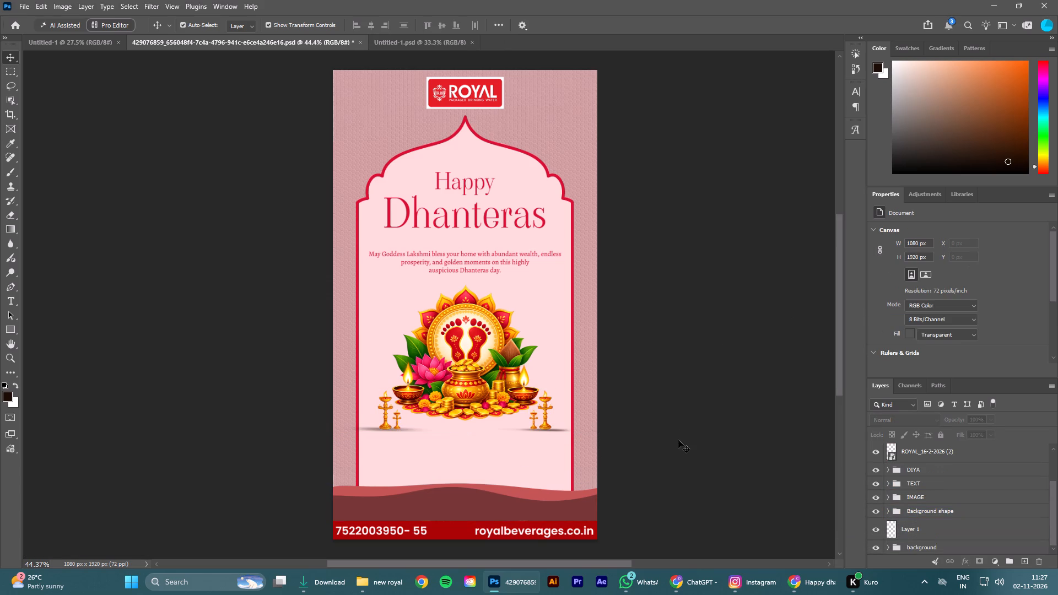
Scale the Layer 1 shadow down proportionally to about 92% and centre it under the diya stands.
left_click(371, 428)
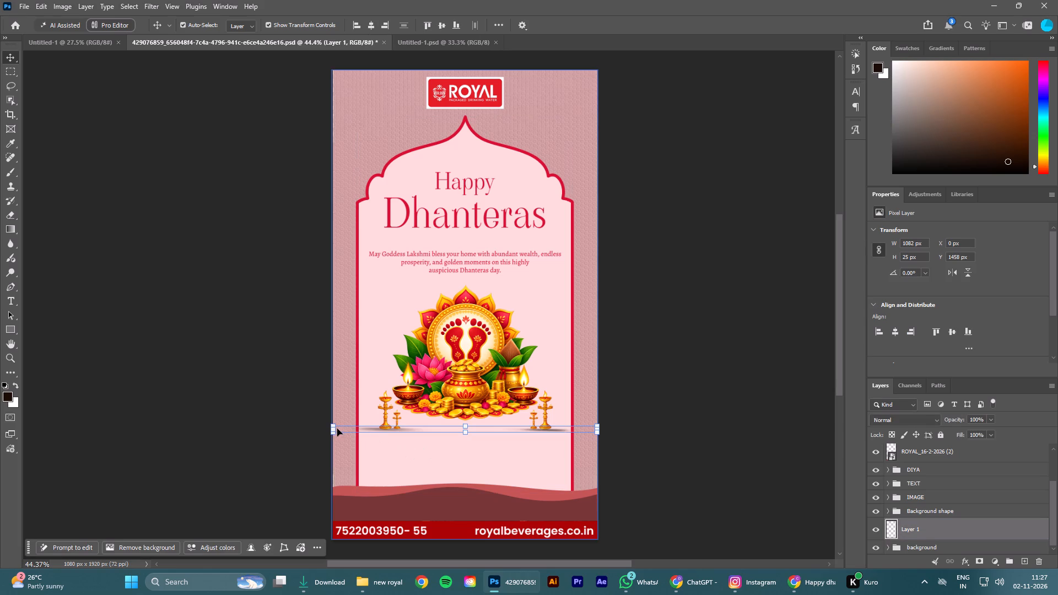
left_click_drag(332, 428, 332, 434)
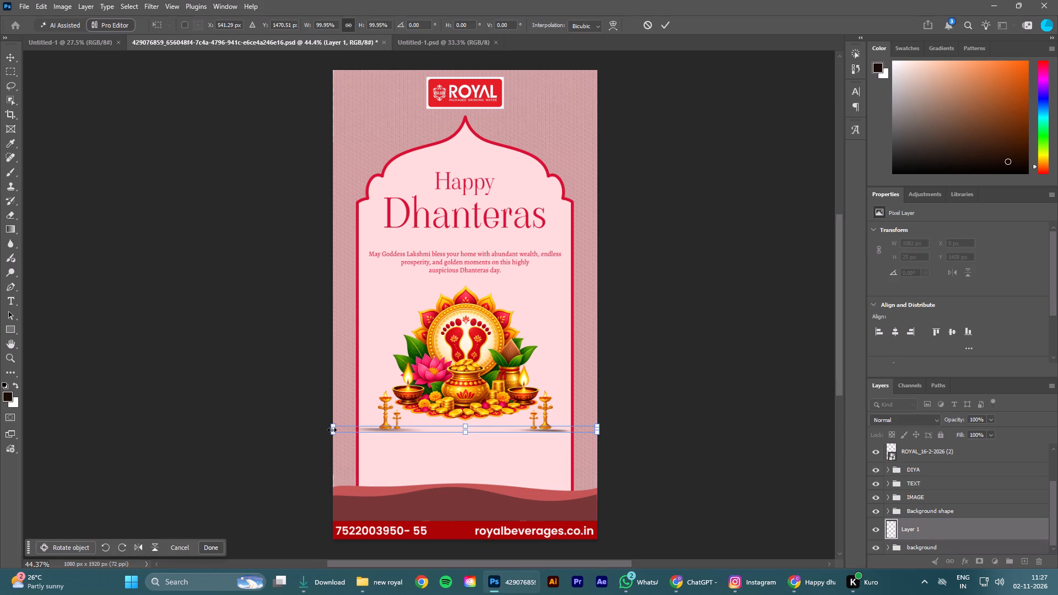
left_click_drag(332, 430, 345, 430)
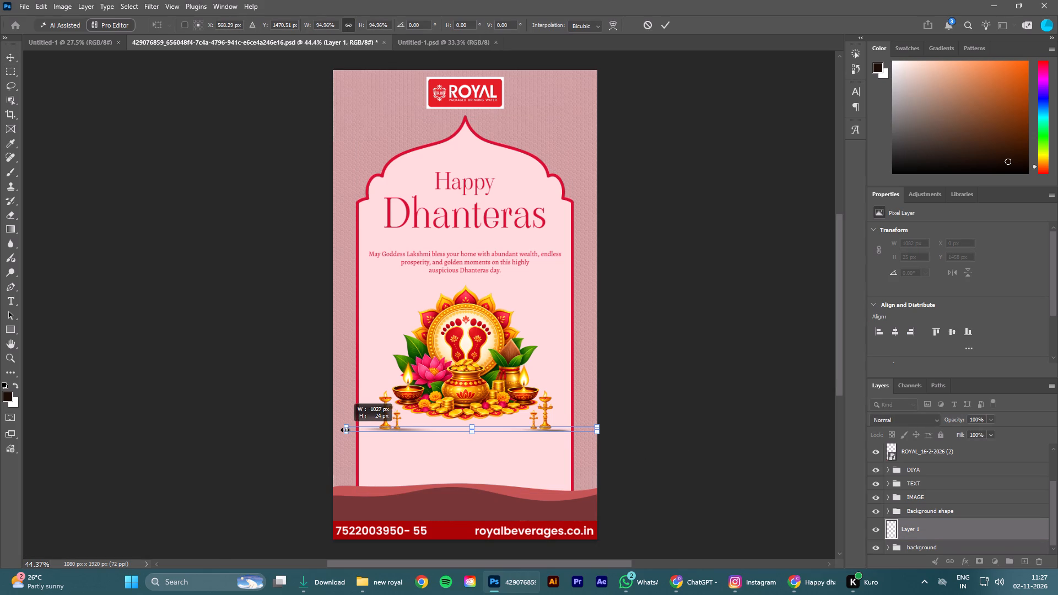
left_click_drag(345, 430, 342, 430)
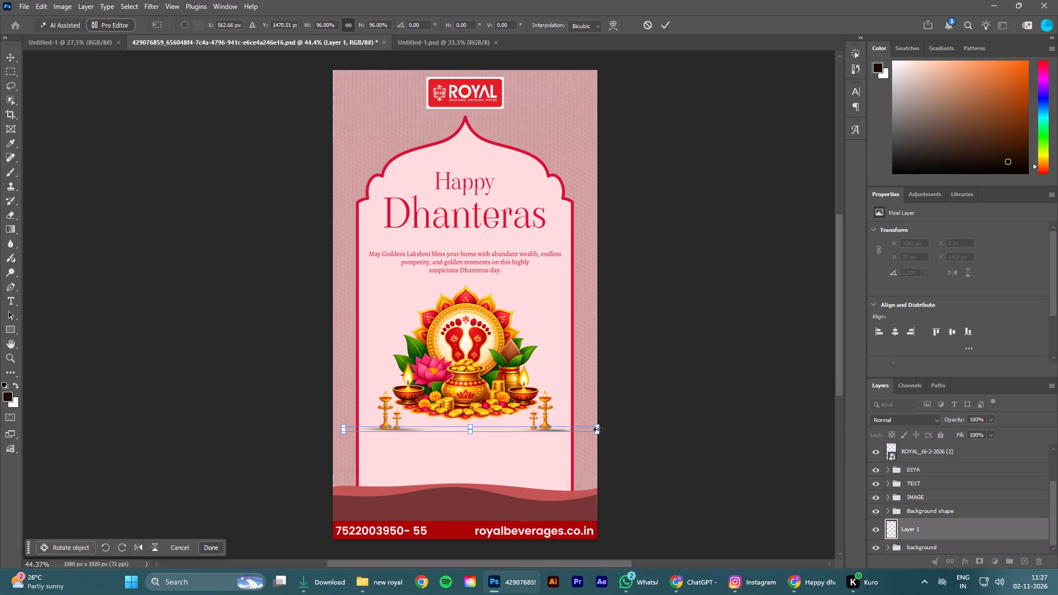
left_click_drag(598, 429, 587, 428)
key("Up")
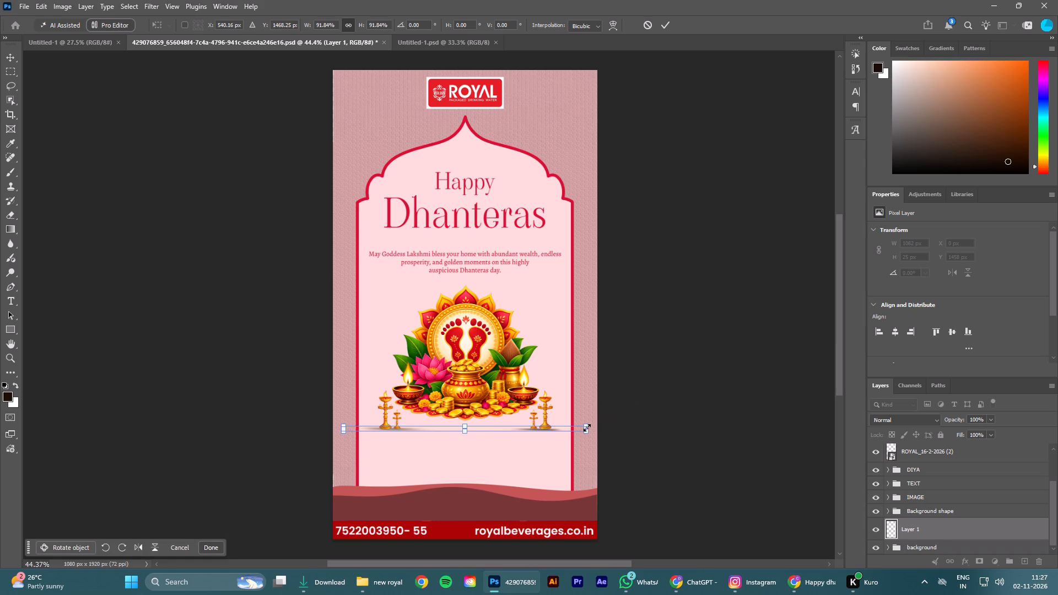
key("Right")
left_click(663, 23)
left_click(666, 256)
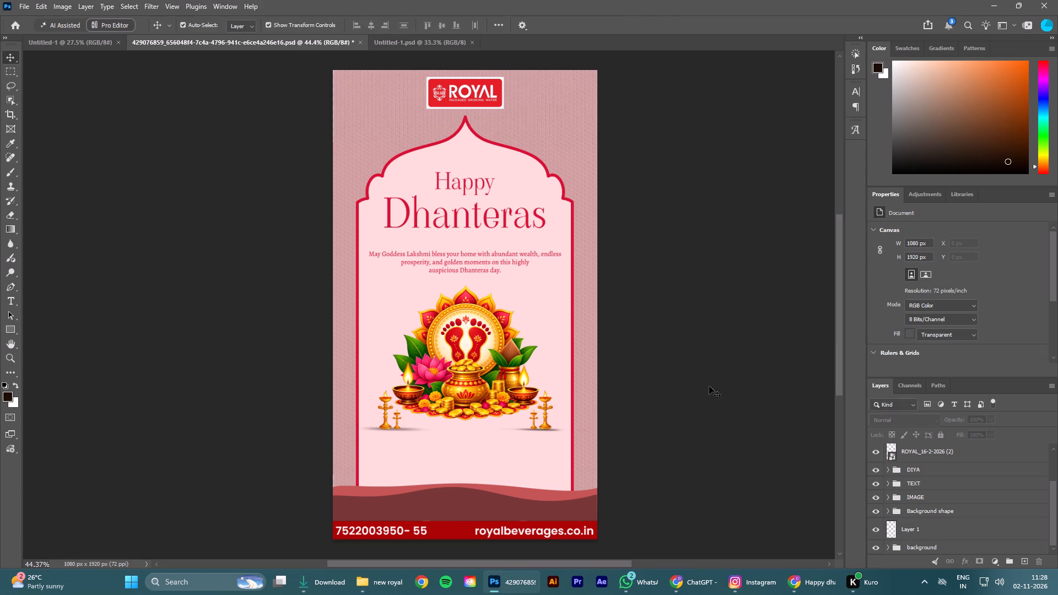
Show the new royal 1 ltr bottle layer again.
scroll(913, 500, "up", 9)
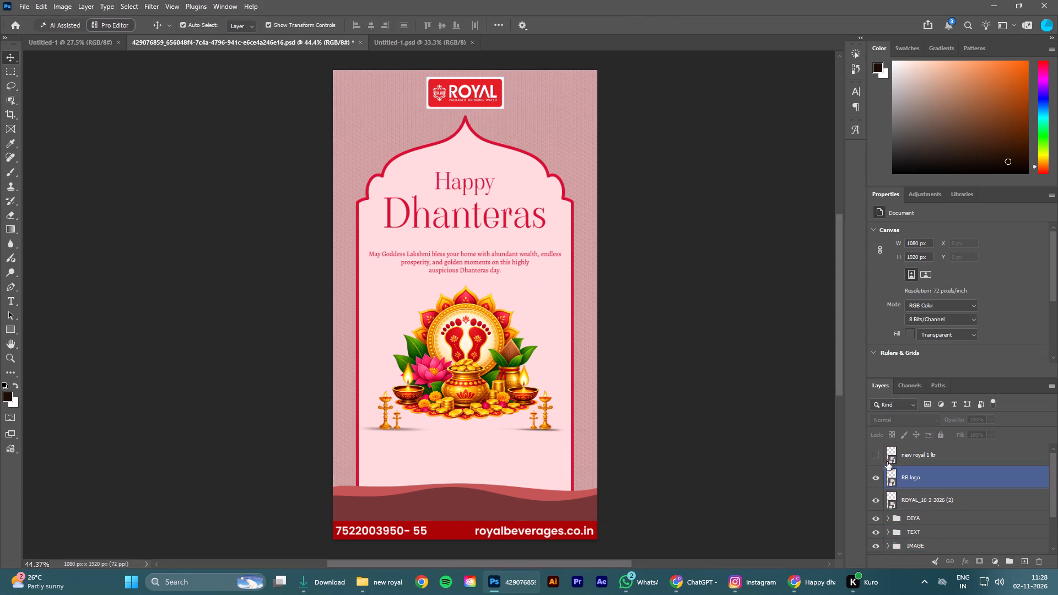
left_click(874, 450)
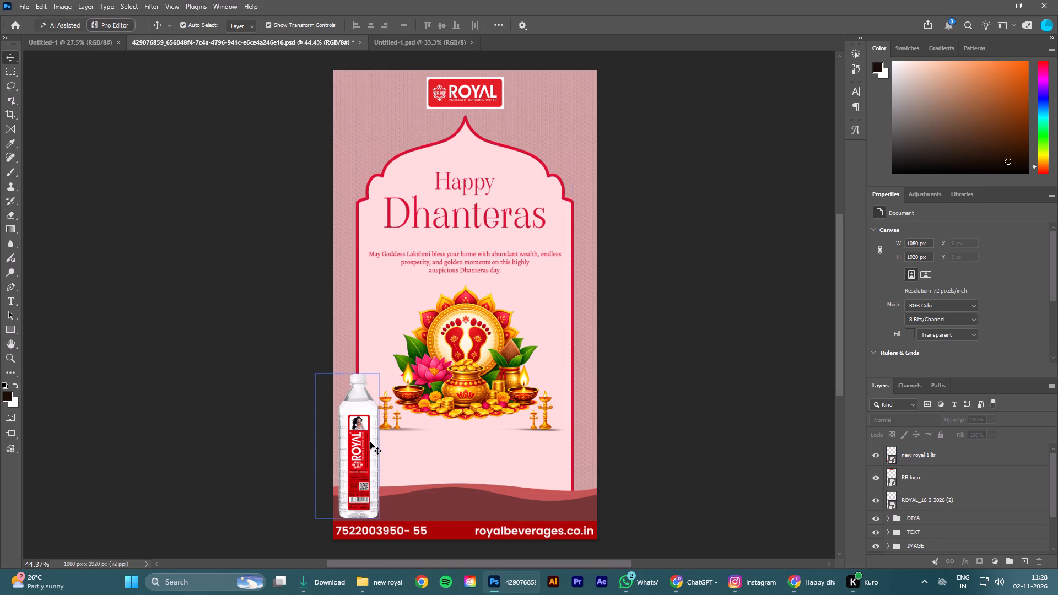
Duplicate the new royal 1 ltr bottle onto the right side of the poster, at X 802 px, Y 1250 px.
left_click_drag(357, 445, 562, 446, "alt")
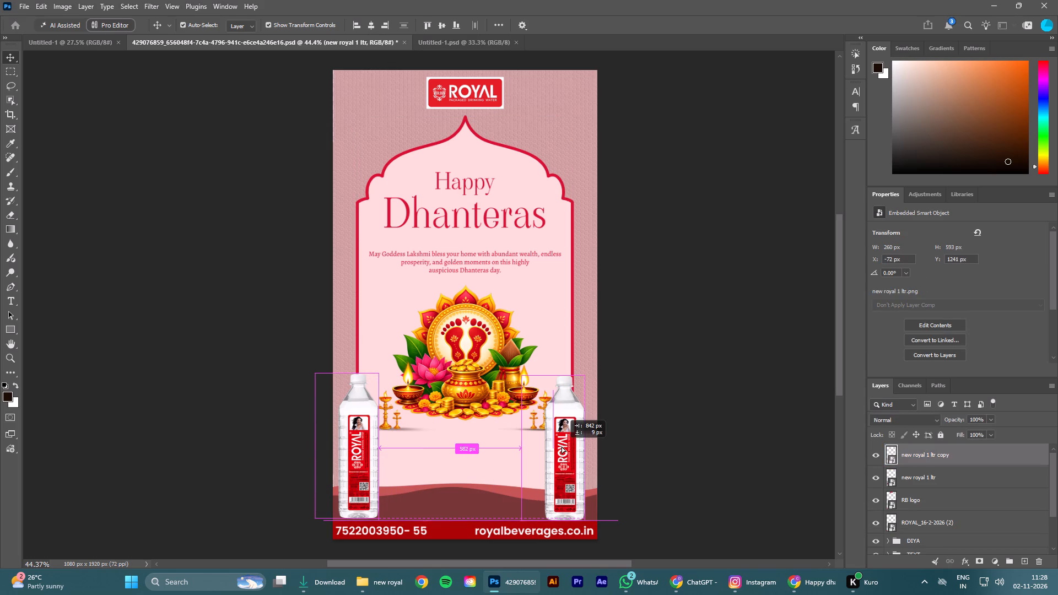
left_click_drag(562, 446, 575, 447, "alt")
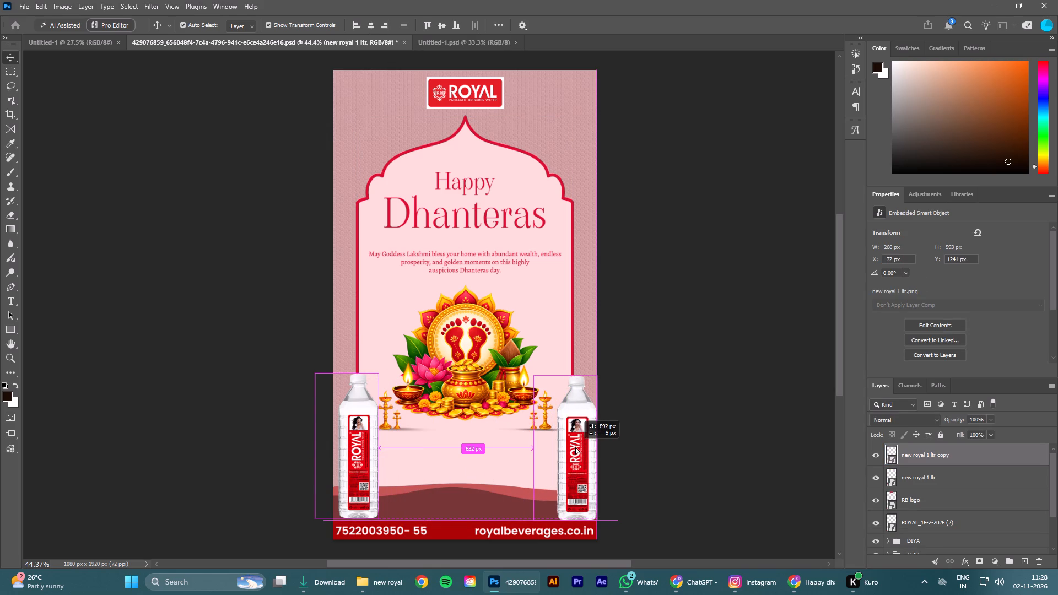
left_click_drag(575, 447, 572, 447, "alt")
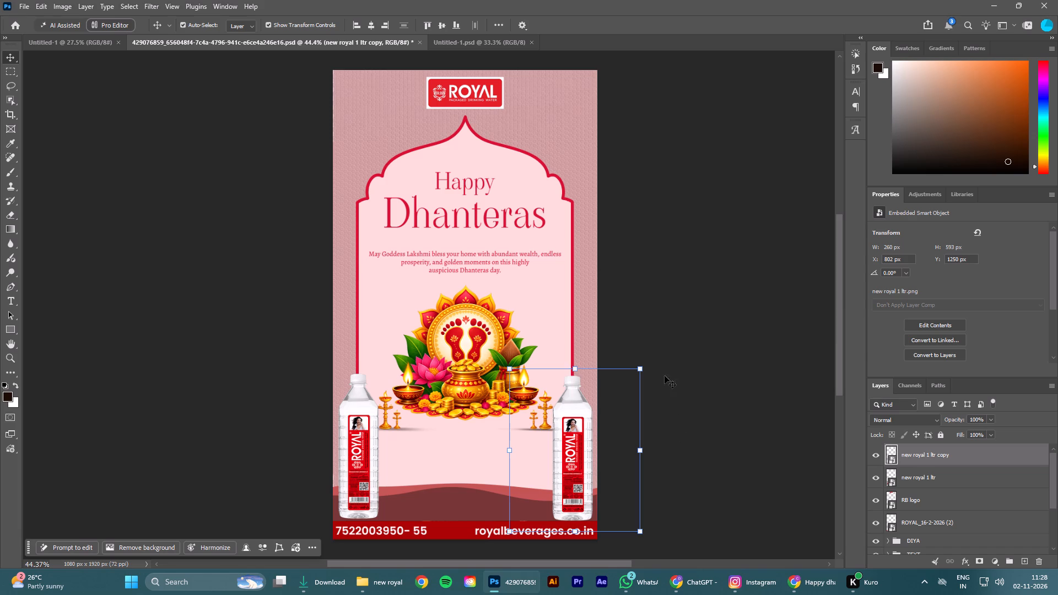
left_click(663, 381)
Scale both Royal bottles together proportionally to about 85%, keeping their bottom edge in place.
left_click(922, 481)
left_click(922, 459, "ctrl")
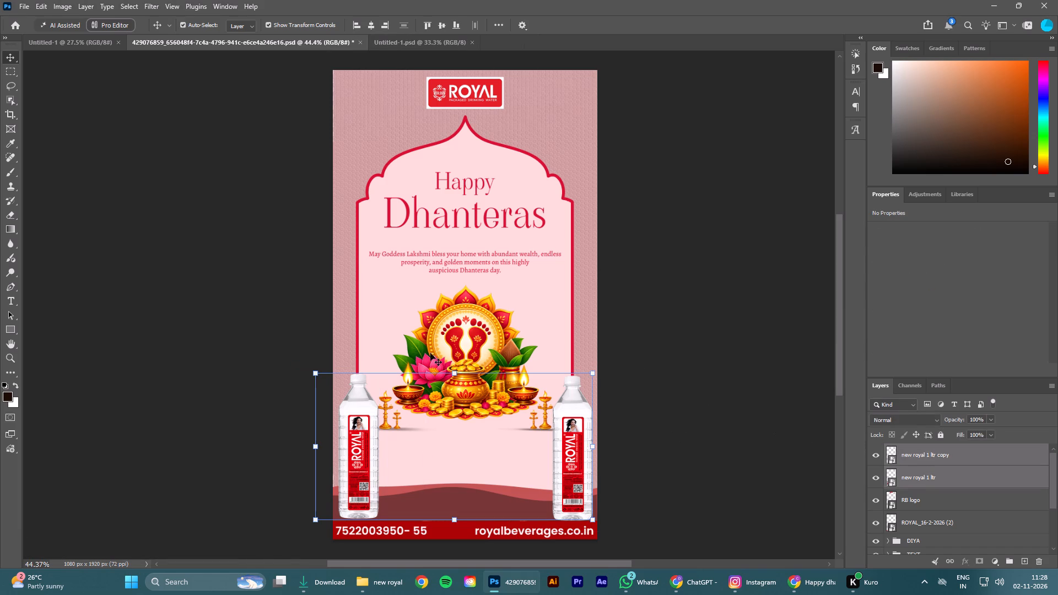
left_click_drag(454, 371, 454, 407)
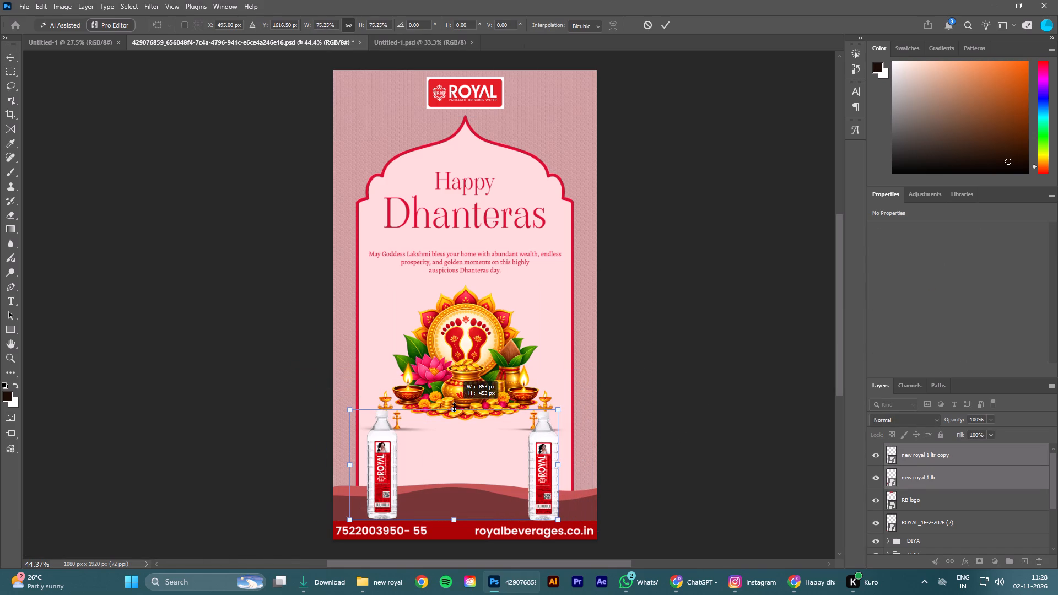
left_click_drag(454, 407, 453, 393)
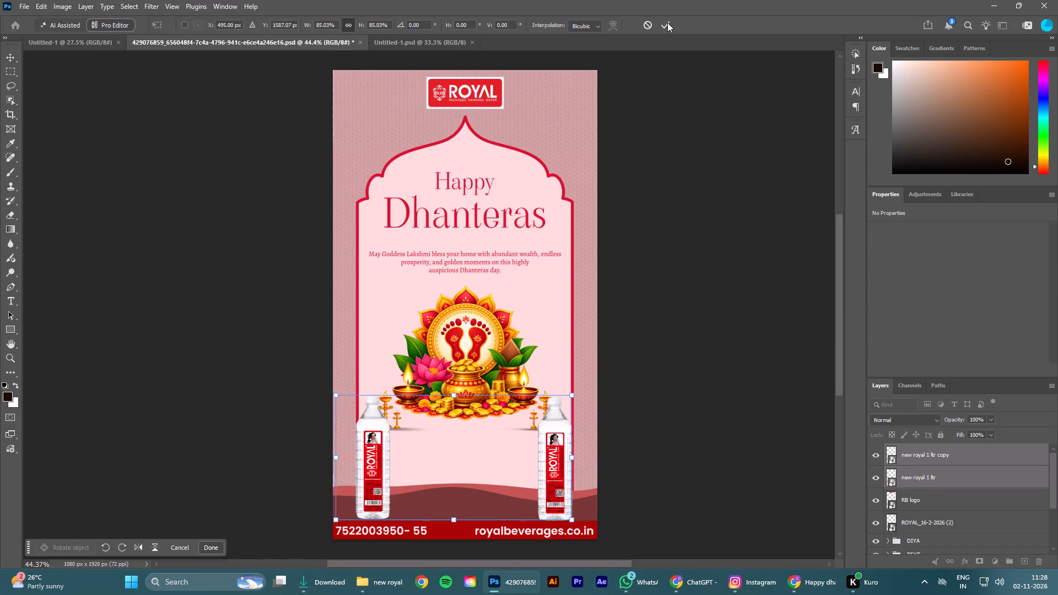
left_click(663, 24)
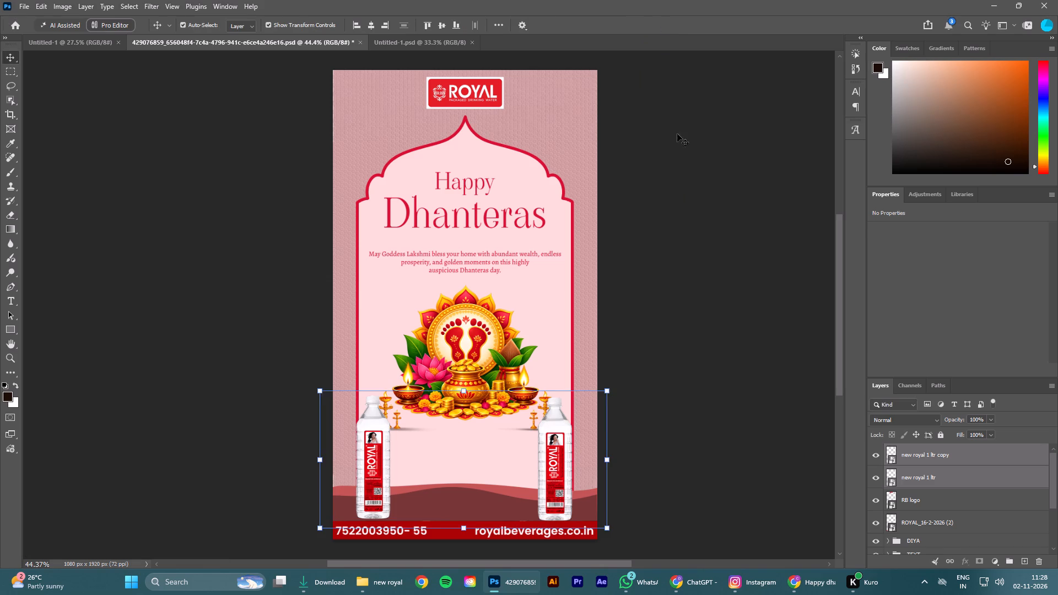
left_click(646, 229)
Move the left Royal bottle outward to X -133 px, close to the poster's left edge.
left_click(373, 455)
key("shift+Left")
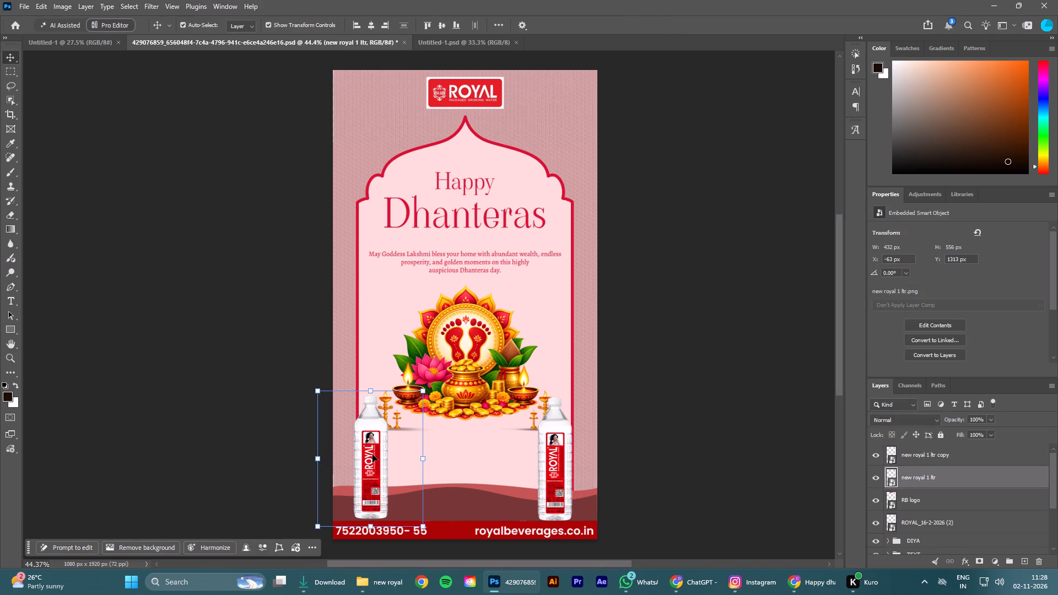
key("shift+Left")
key("shift+Left")
key("shift+Left")
key("shift+Left")
key("shift+Left")
key("shift+Left")
key("shift+Left")
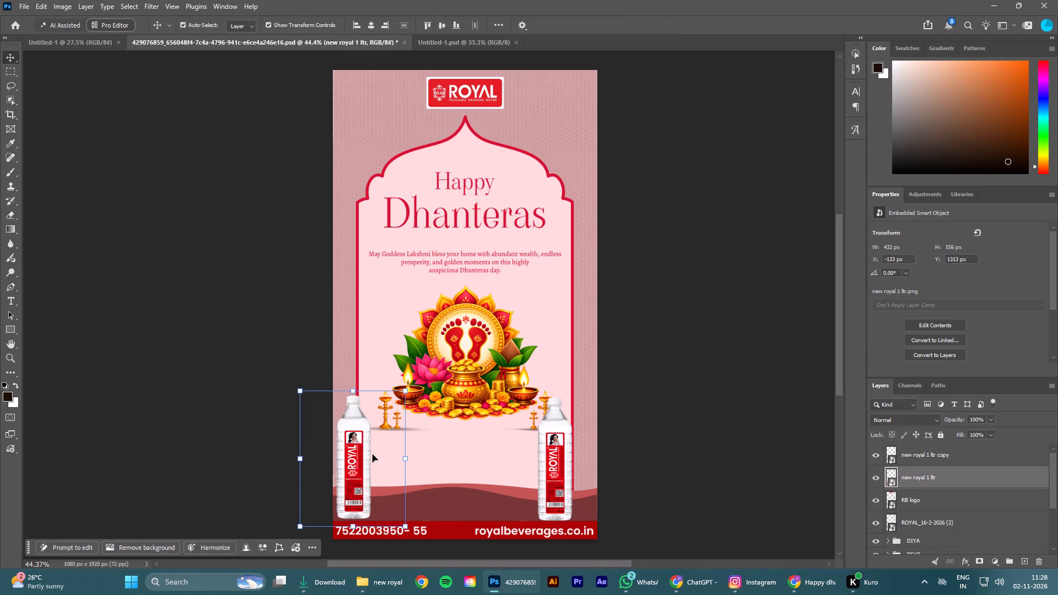
Move the right Royal bottle outward to X 772 px, close to the poster's right edge.
left_click(566, 459)
key("shift+Right")
key("shift+Right")
key("shift+Right")
key("shift+Right")
key("shift+Right")
key("shift+Right")
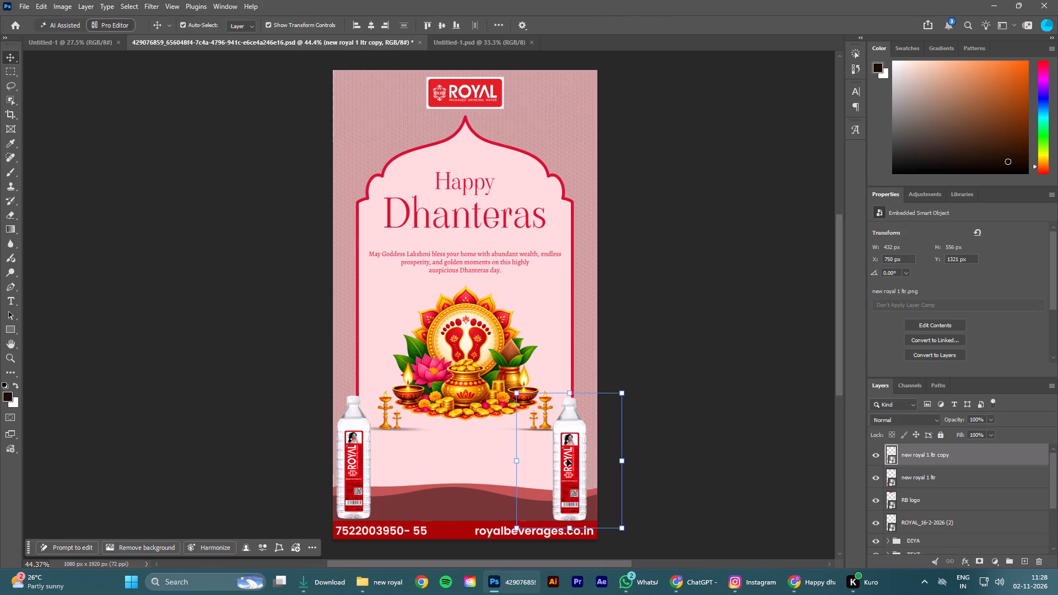
key("shift+Right")
key("shift+Right")
key("shift+Right")
key("shift+Left")
key("Right")
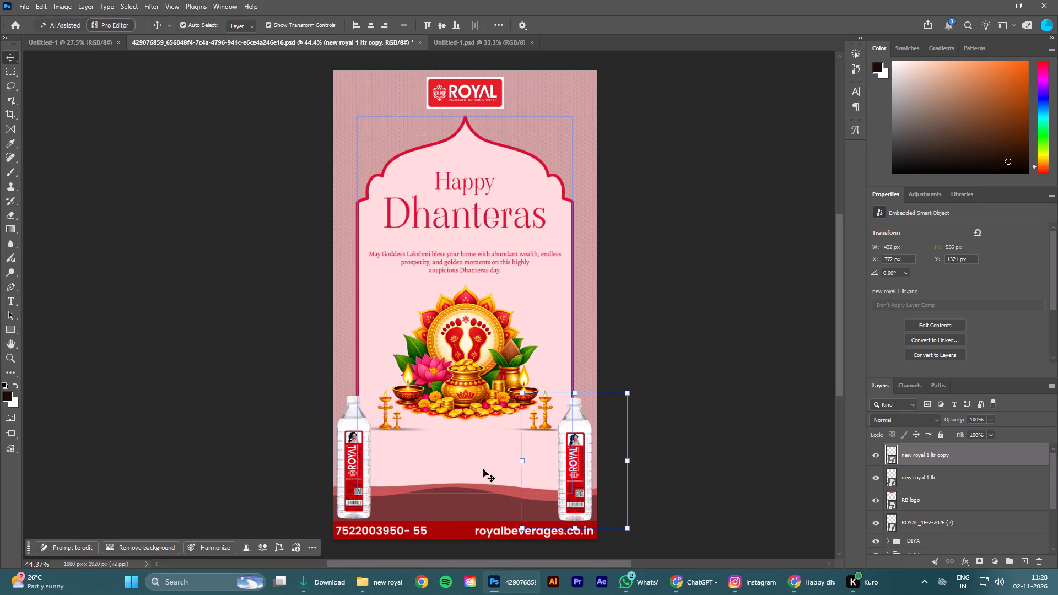
left_click(742, 432)
Lower the left Royal bottle to Y 1319 px to level it with the right one.
left_click(354, 448)
key("Down")
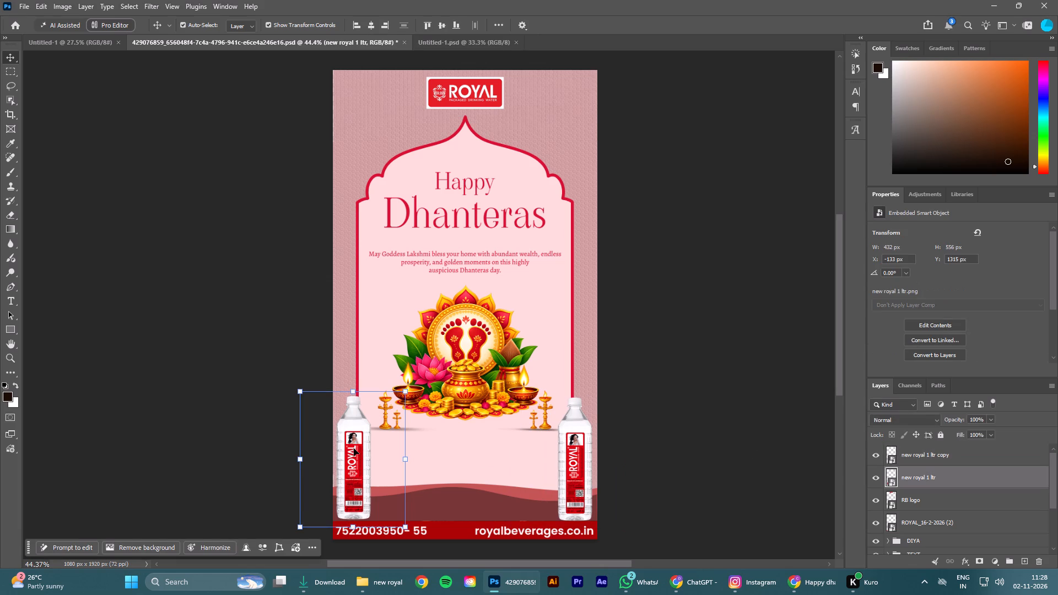
key("Down")
key("Down")
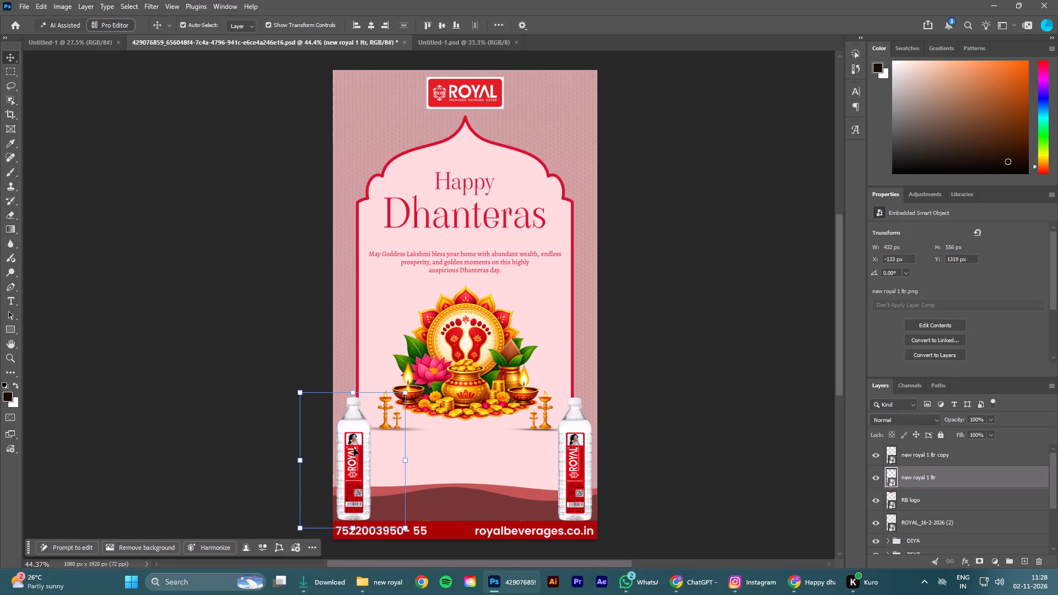
Nudge the right Royal bottle a few pixels further outward to even out the side margins.
left_click(581, 441)
key("Right")
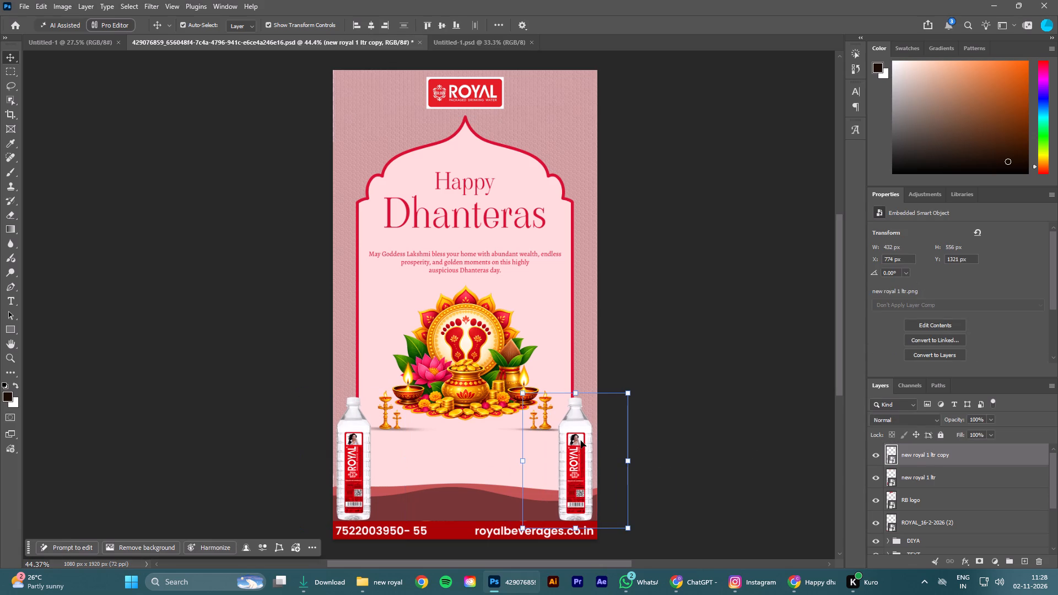
key("Right")
key("Right")
Fine-tune the left Royal bottle's position to X -128 px, Y 1318 px.
left_click(346, 458)
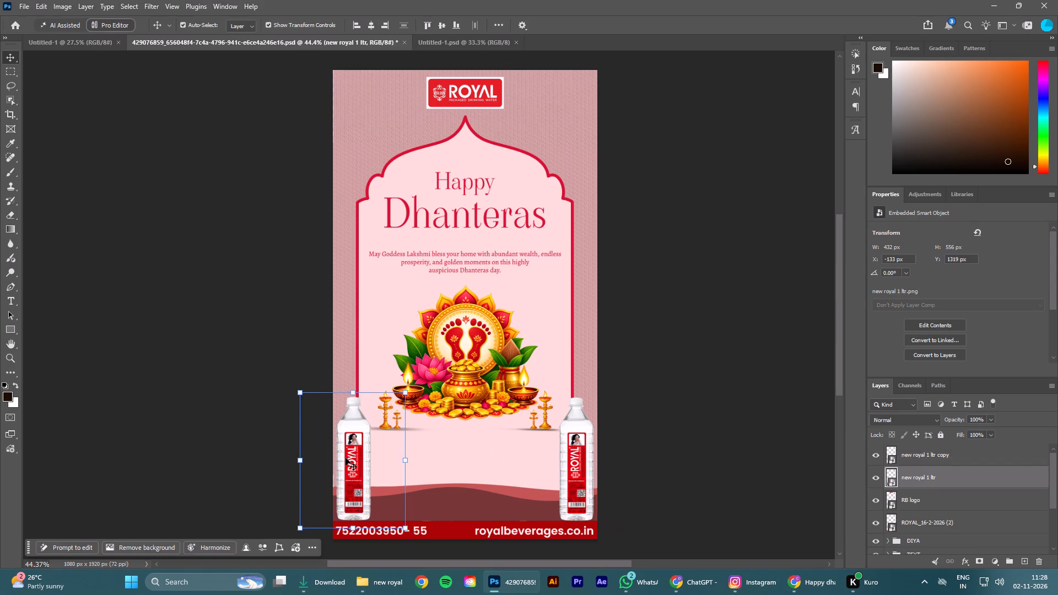
key("Left")
key("Right")
left_click(696, 449)
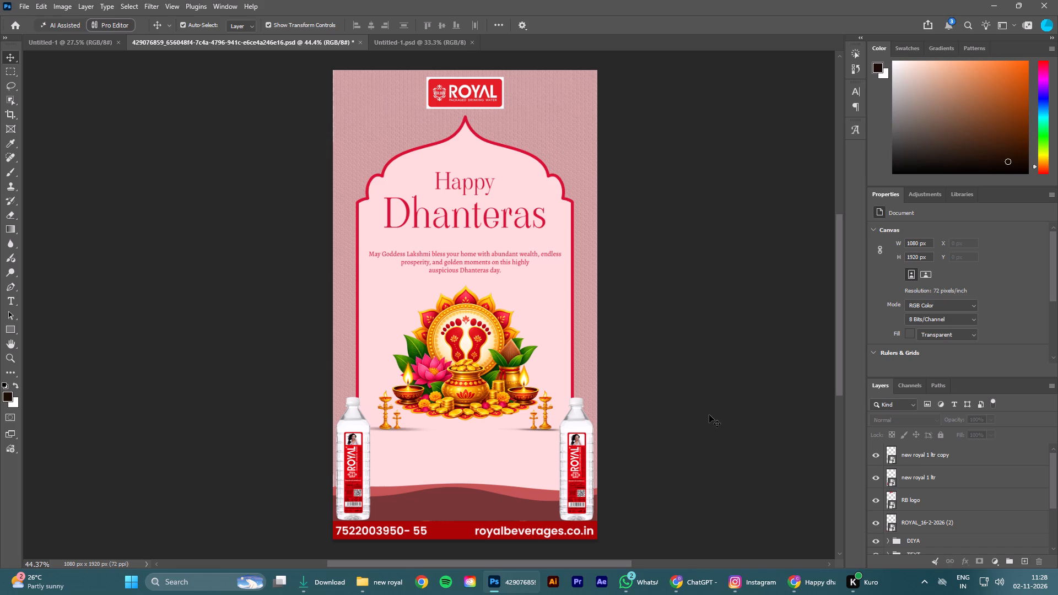
left_click(355, 455)
key("Down")
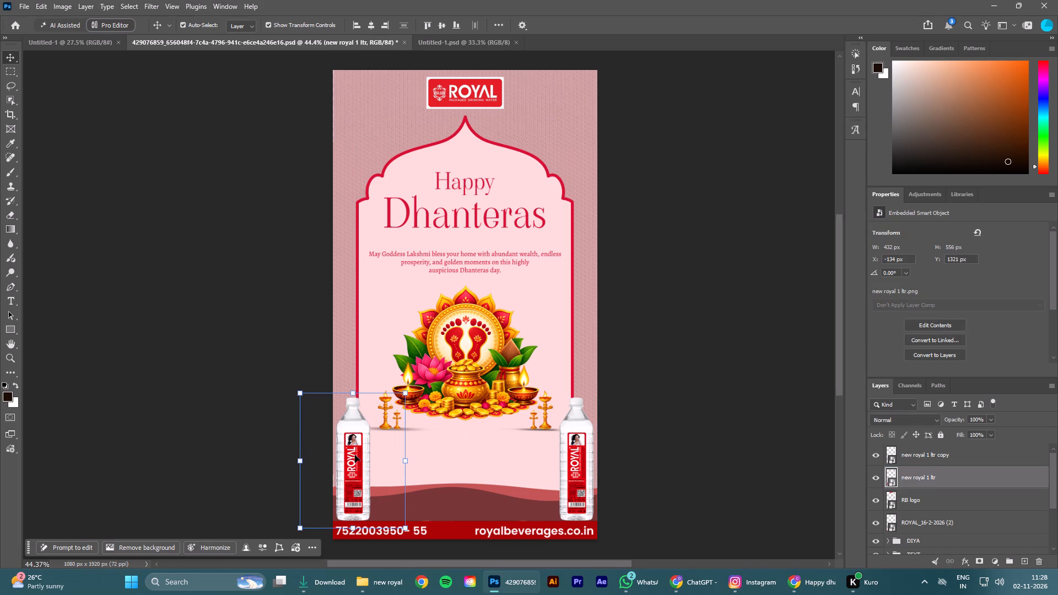
key("Up")
key("Right")
key("Right")
key("Right")
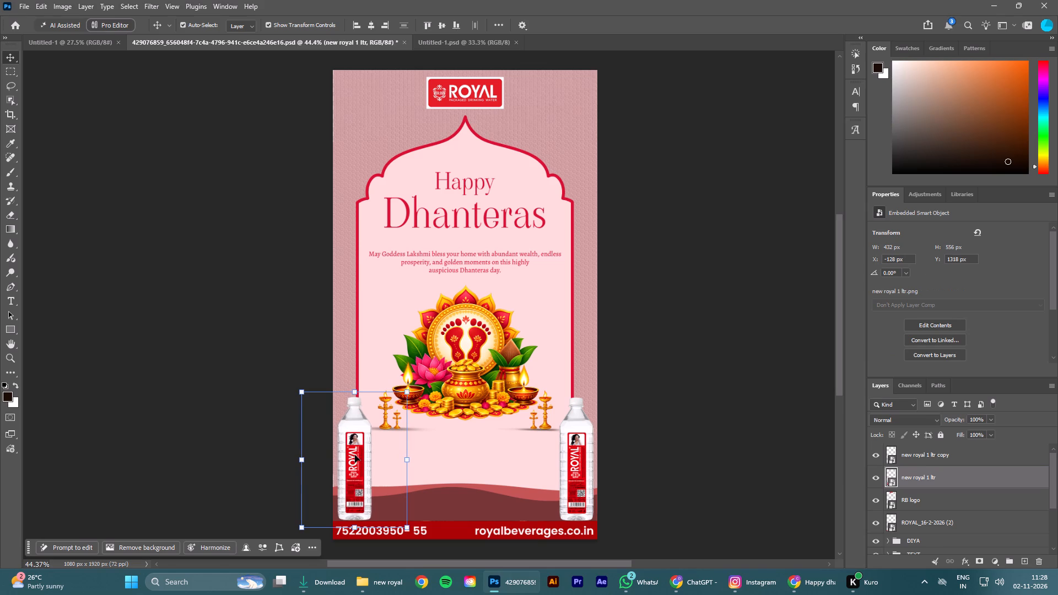
Nudge the right Royal bottle slightly outward to match the left bottle's margin.
left_click(581, 453)
key("Right")
left_click(708, 452)
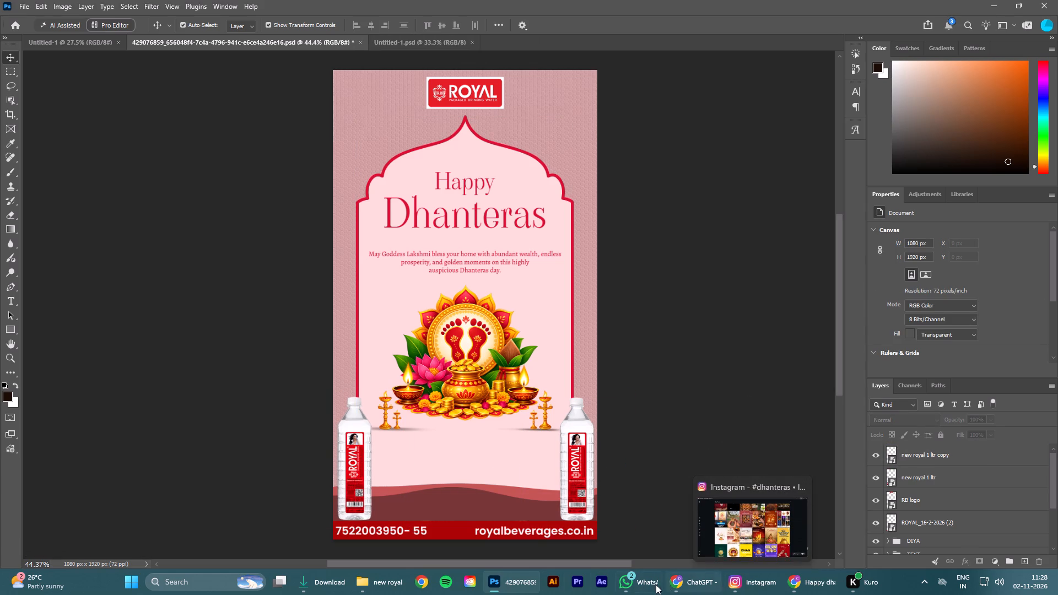
Place new 200 ml.png from the new royal bottle folder, scaled to 18.15%, at the foot of the left large bottle's inner side.
left_click(398, 588)
left_click(484, 374)
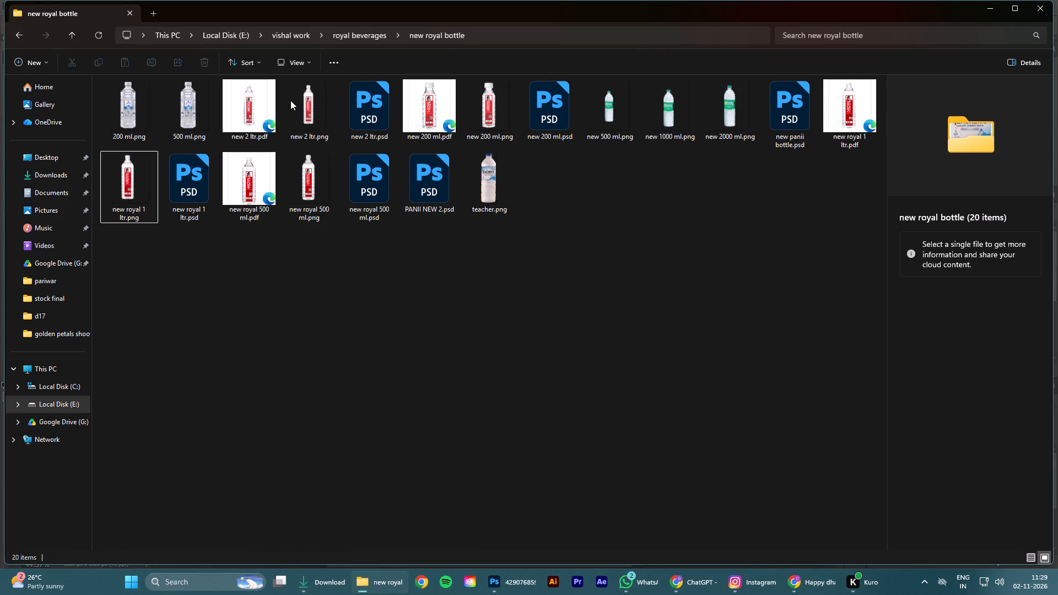
left_click(510, 112)
left_click_drag(494, 102, 495, 112)
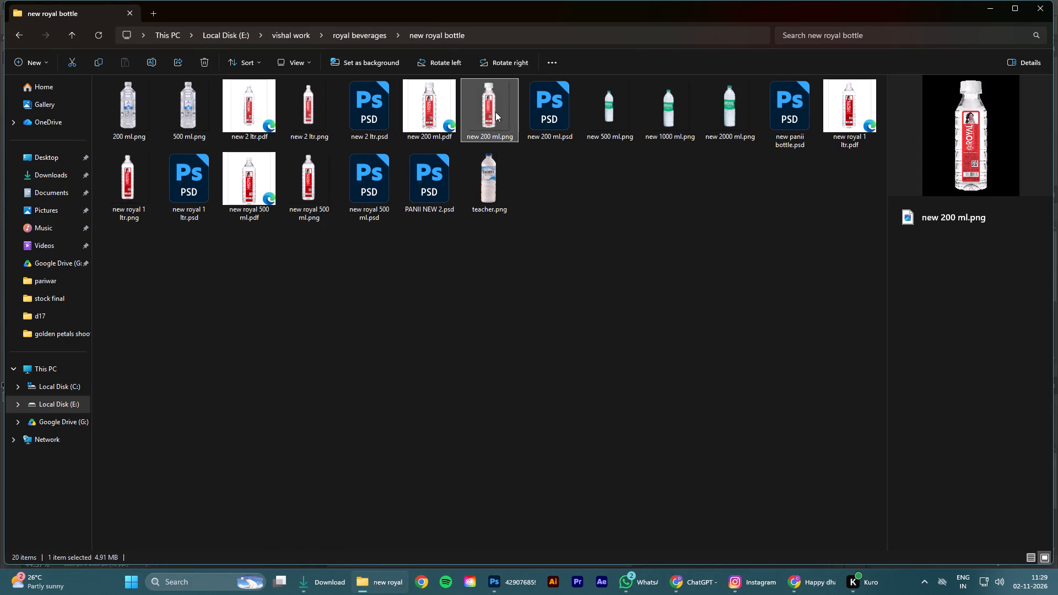
left_click_drag(495, 112, 414, 474)
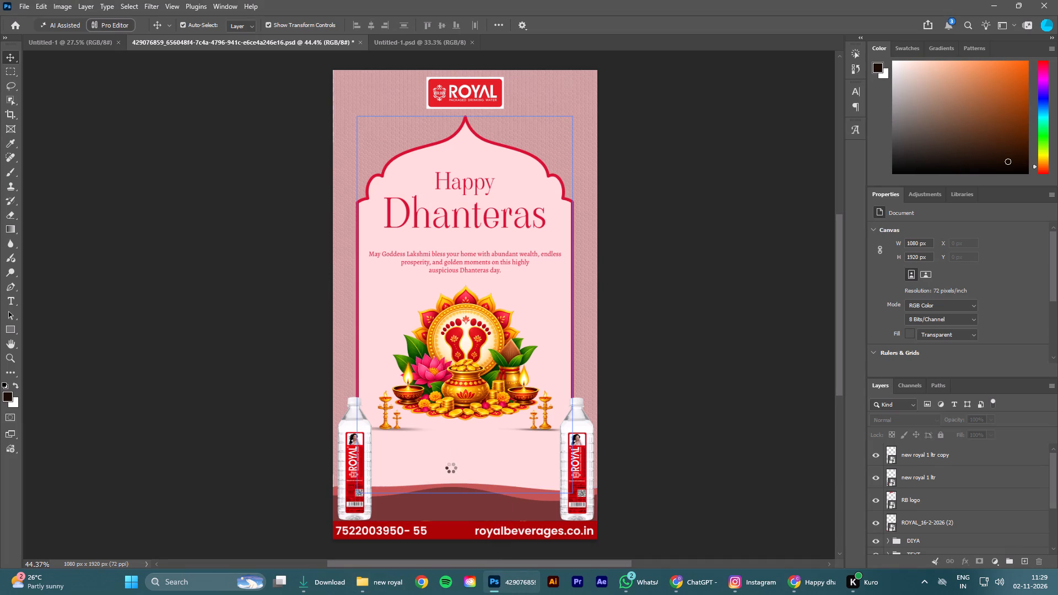
left_click_drag(466, 141, 452, 391)
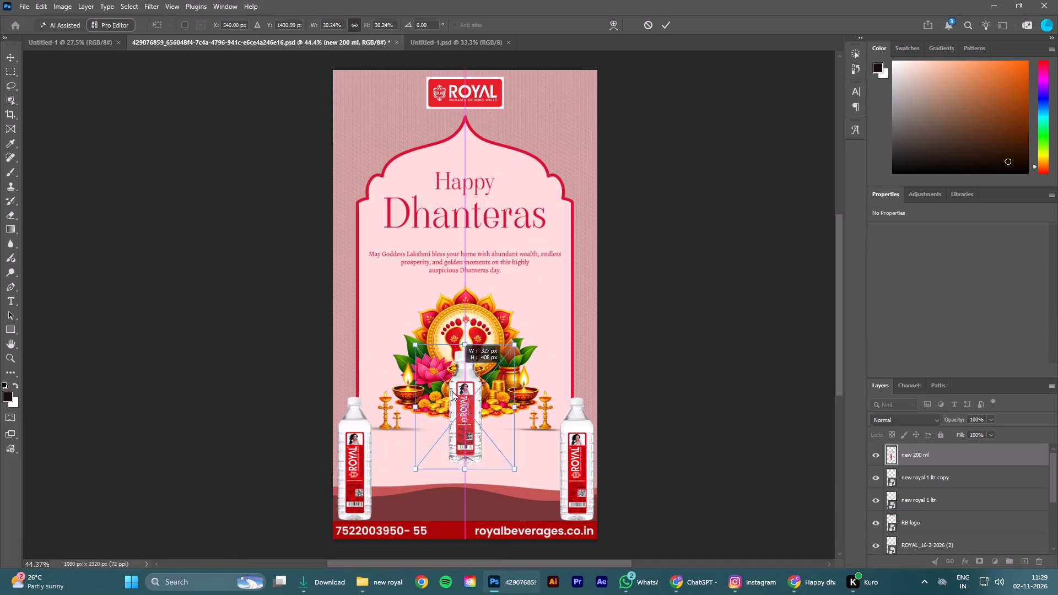
left_click_drag(452, 391, 457, 412)
left_click_drag(467, 444, 383, 493)
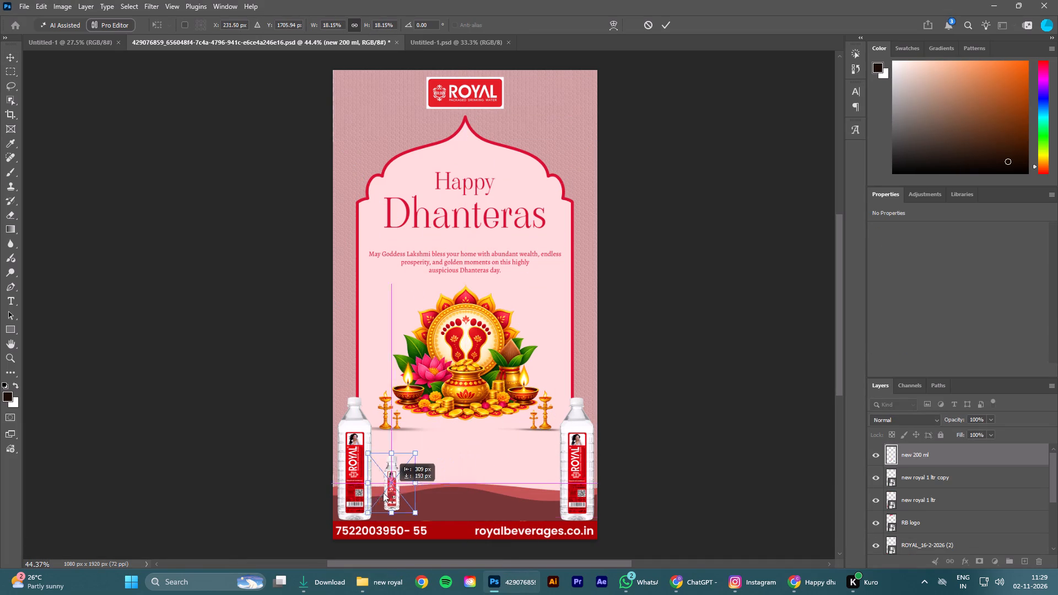
left_click_drag(383, 493, 382, 495)
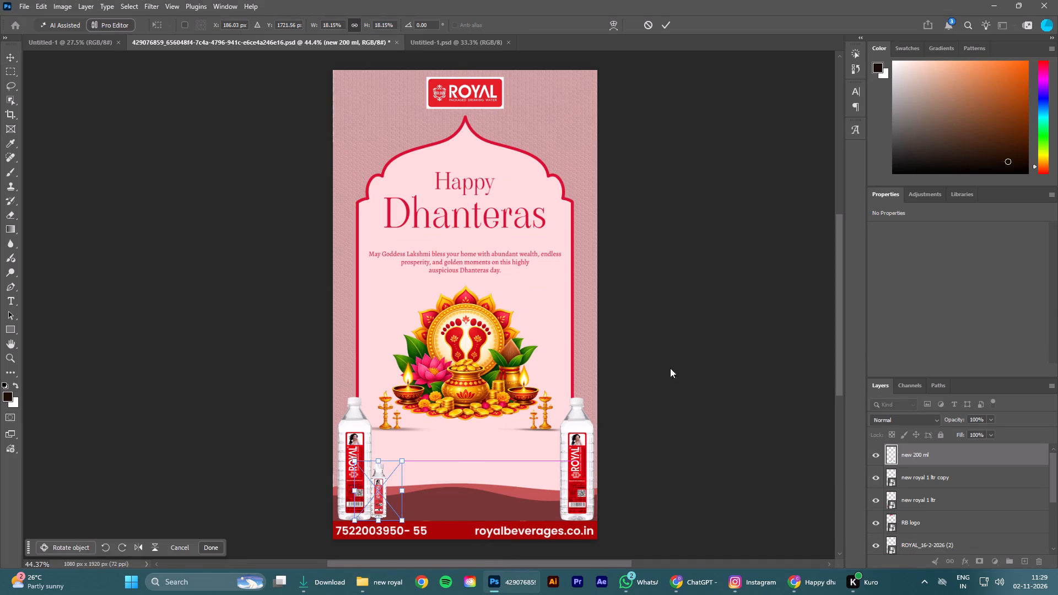
left_click(668, 23)
left_click(686, 301)
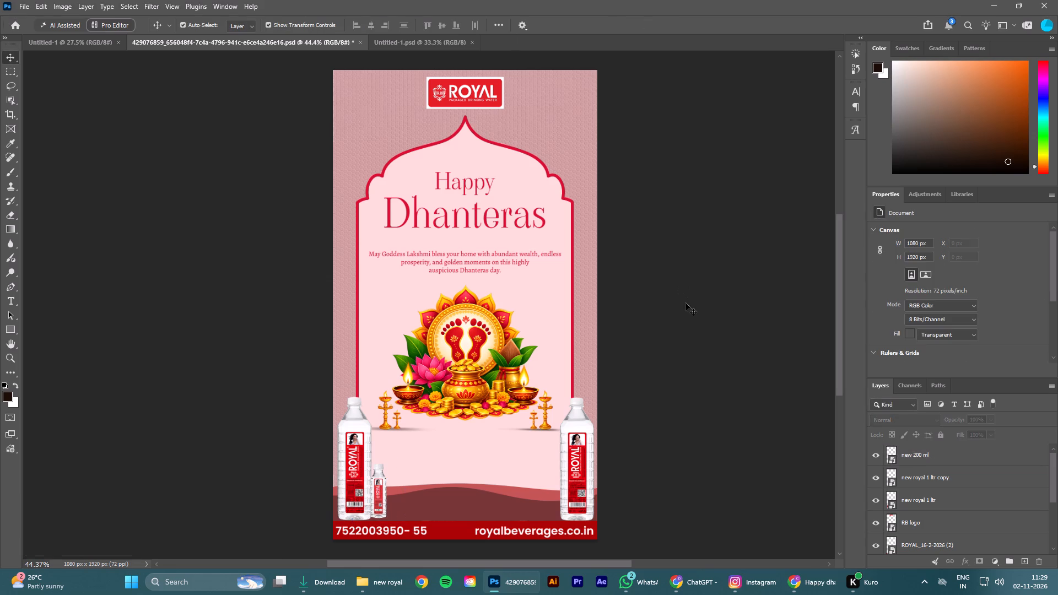
Enlarge the 200 ml bottle to 74 x 253 px and keep it beside the left large bottle at X 156 px, Y 1578 px.
left_click(381, 485)
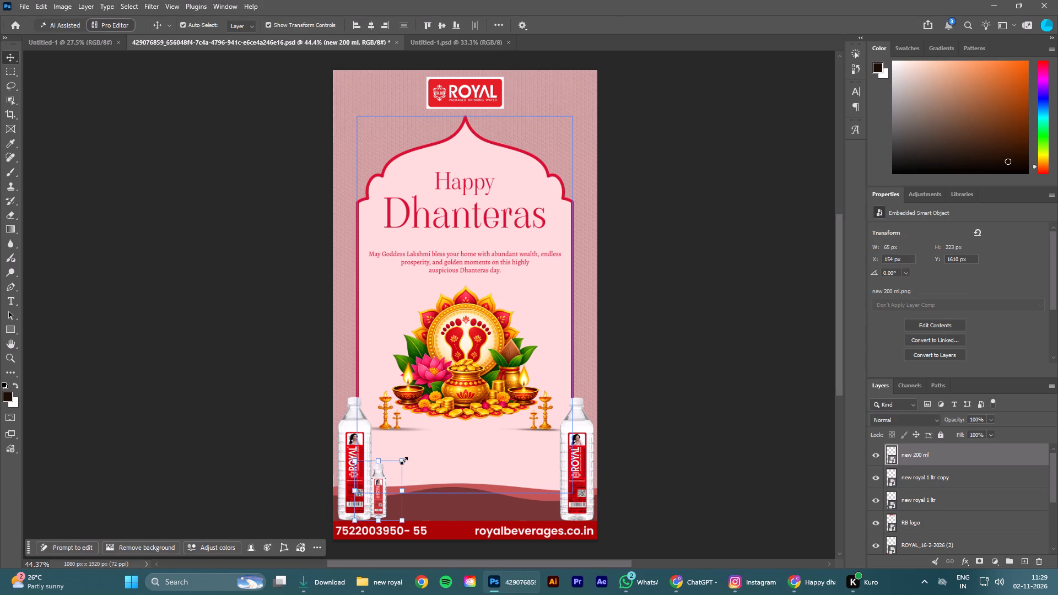
left_click_drag(404, 461, 411, 450)
left_click(411, 451)
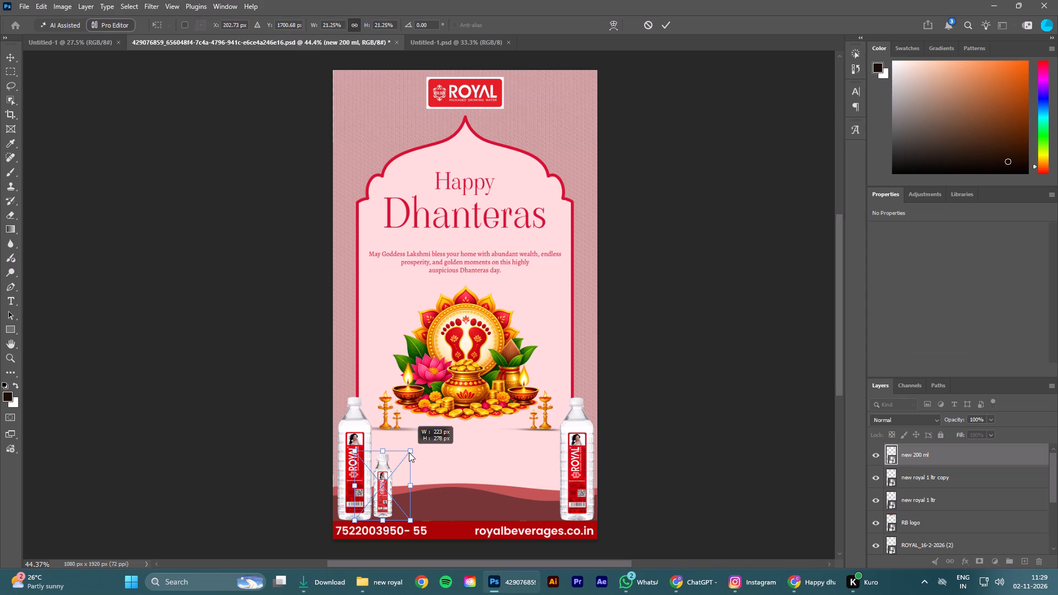
left_click(383, 488)
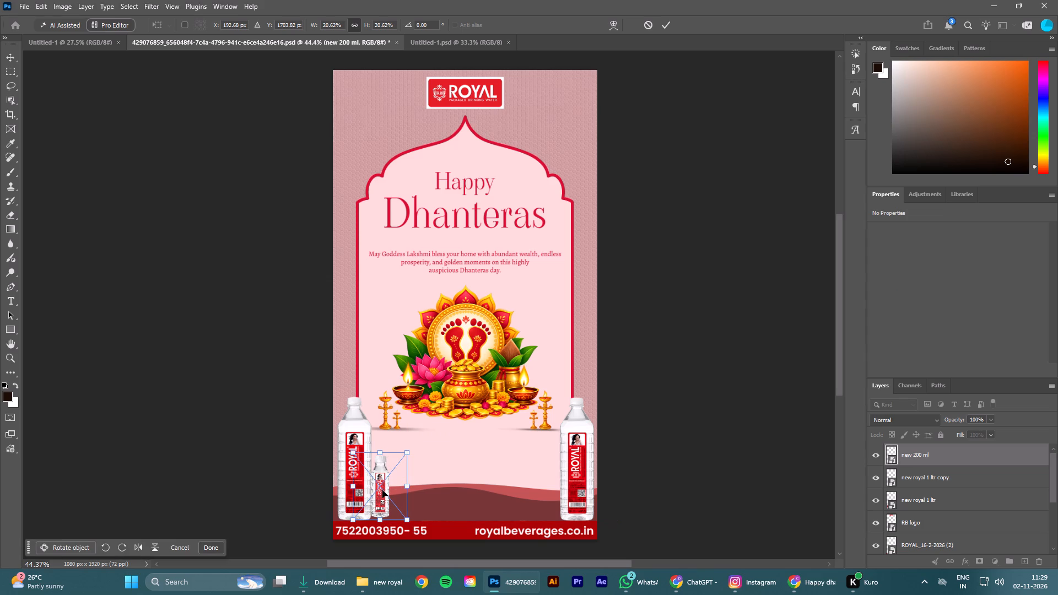
left_click_drag(378, 488, 409, 490, "alt")
left_click(666, 30)
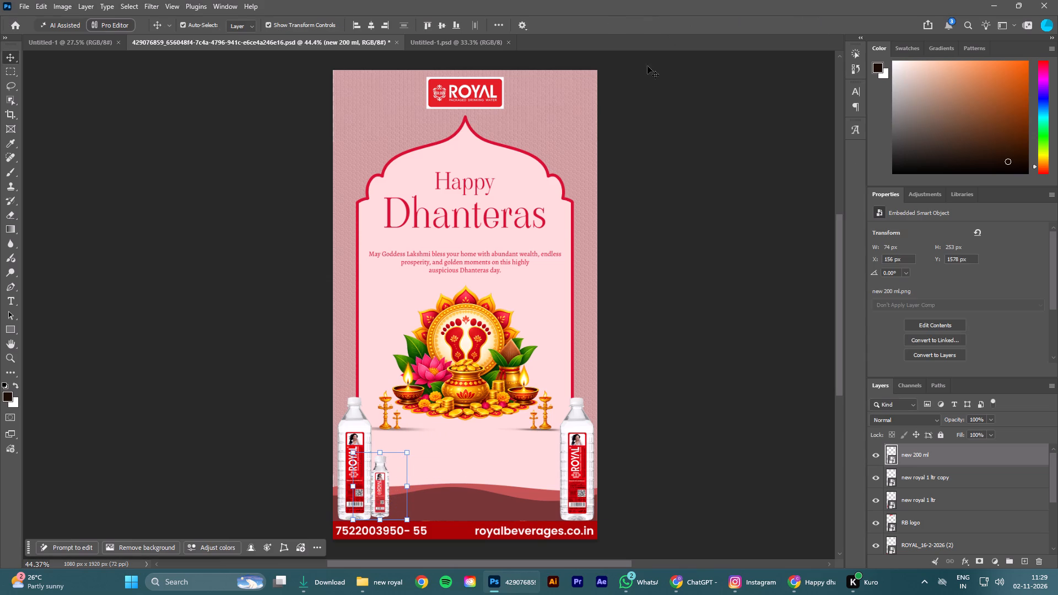
Duplicate the 200 ml bottle and place the copy beside the right large bottle at X 863 px, Y 1579 px.
left_click_drag(381, 482, 472, 486, "alt")
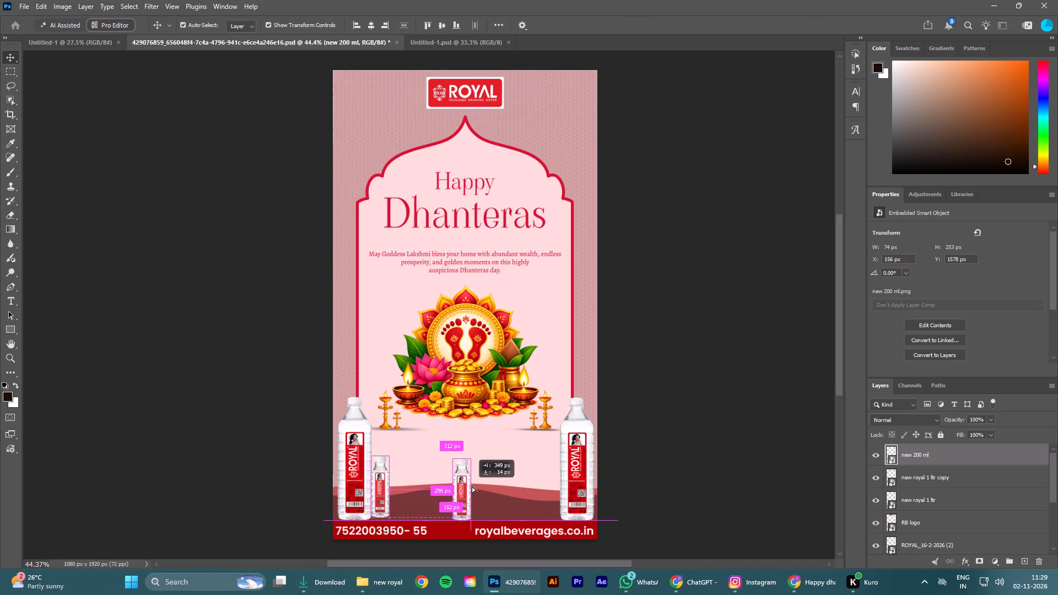
left_click_drag(472, 486, 554, 483, "alt")
left_click(662, 451)
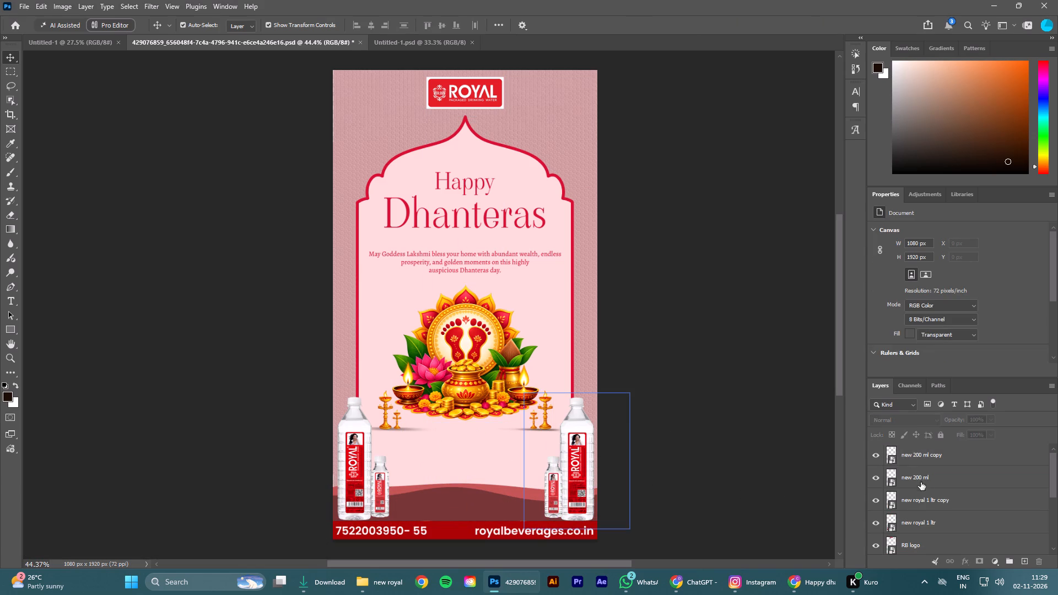
Reorder the new 200 ml copy layer to sit directly beneath the new royal 1 ltr copy layer.
left_click(866, 452)
left_click(873, 452)
left_click(873, 452)
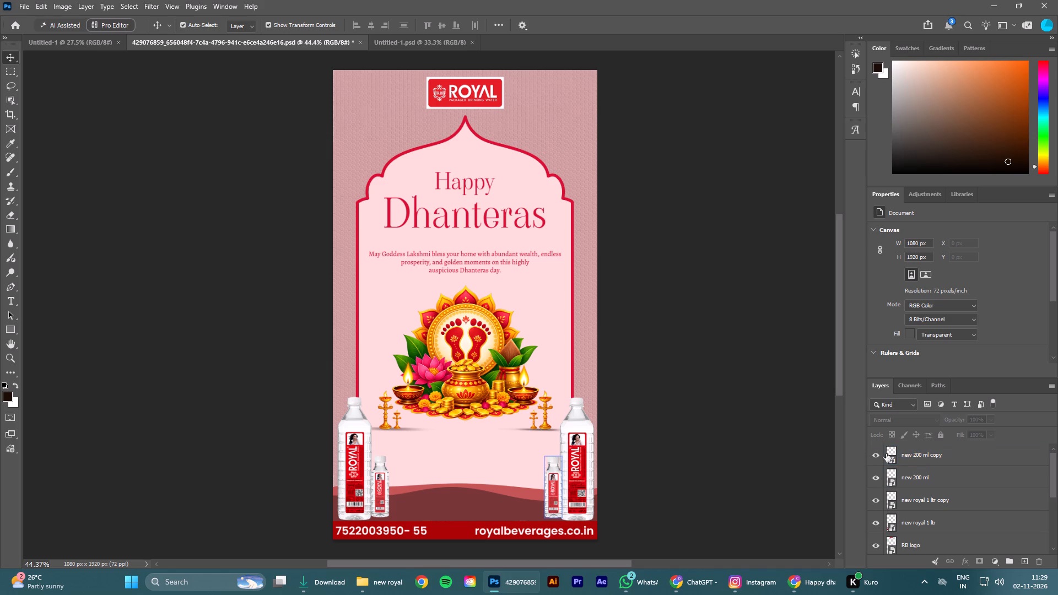
left_click(911, 458)
left_click_drag(932, 456, 922, 535)
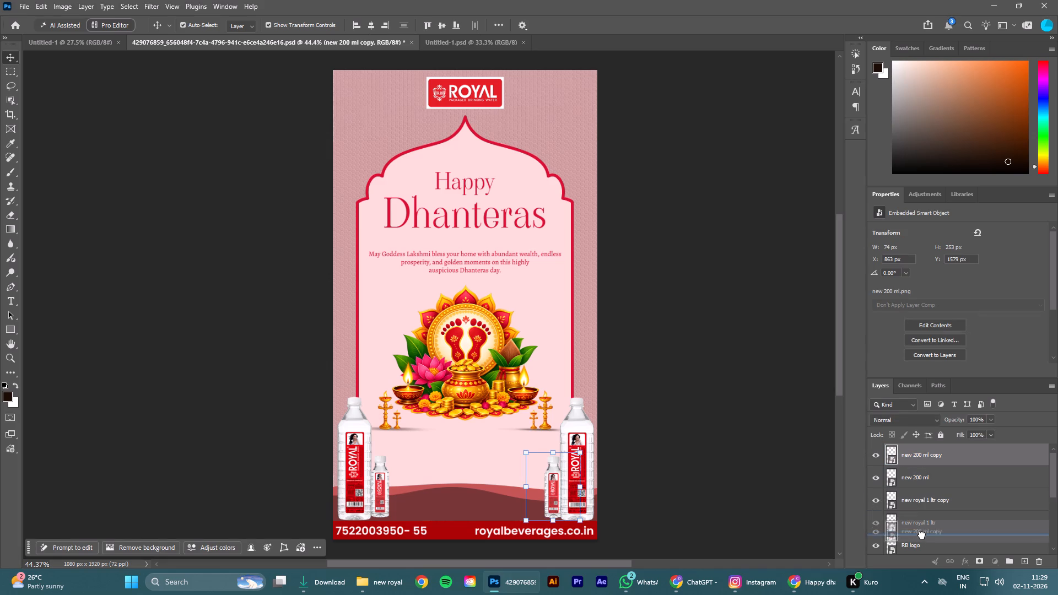
left_click_drag(922, 535, 919, 507)
left_click(709, 452)
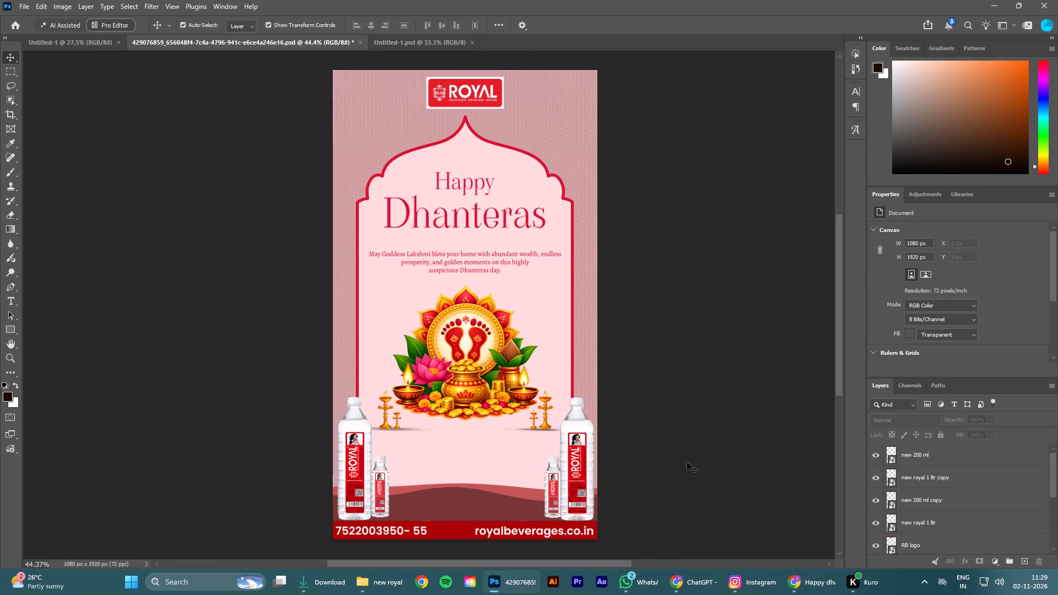
left_click(732, 431)
Scale the right large and small bottles together to about 102.6%, nudging the pair slightly inward and down.
scroll(877, 488, "up", 7)
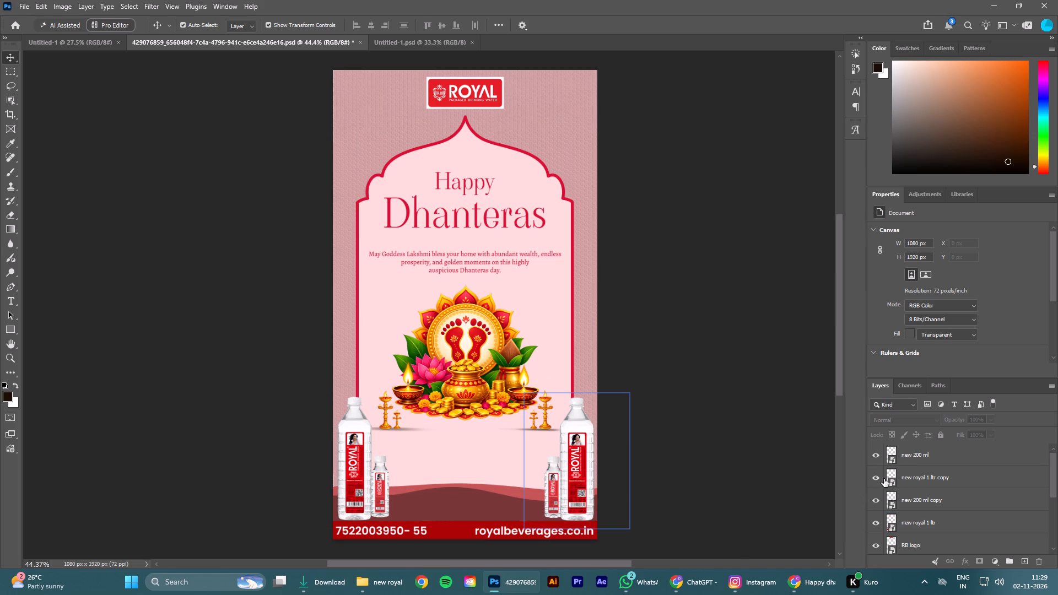
left_click(871, 472)
left_click(871, 473)
left_click(873, 449)
left_click(872, 448)
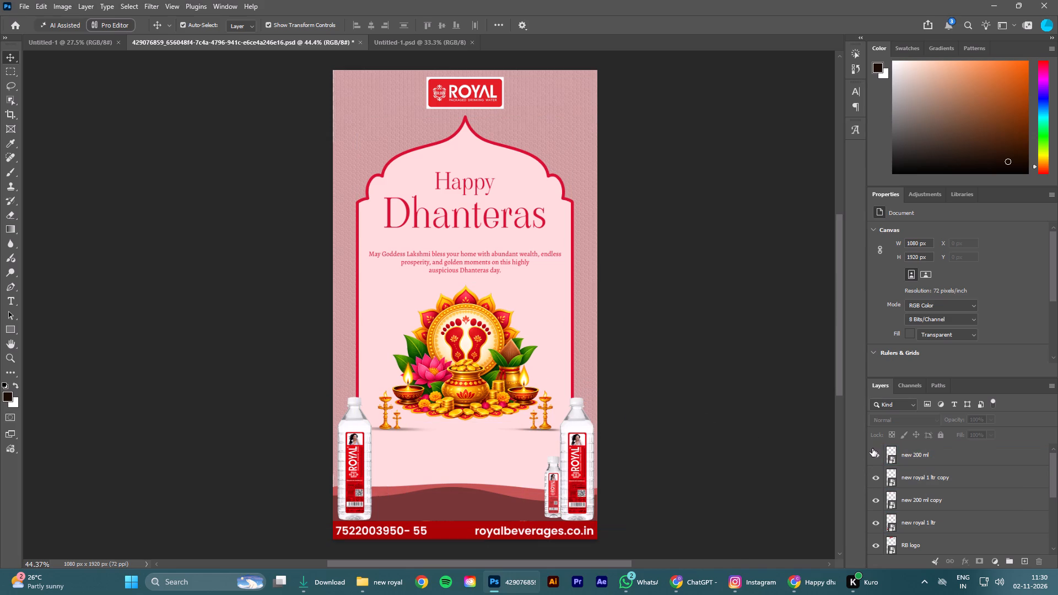
double_click(873, 479)
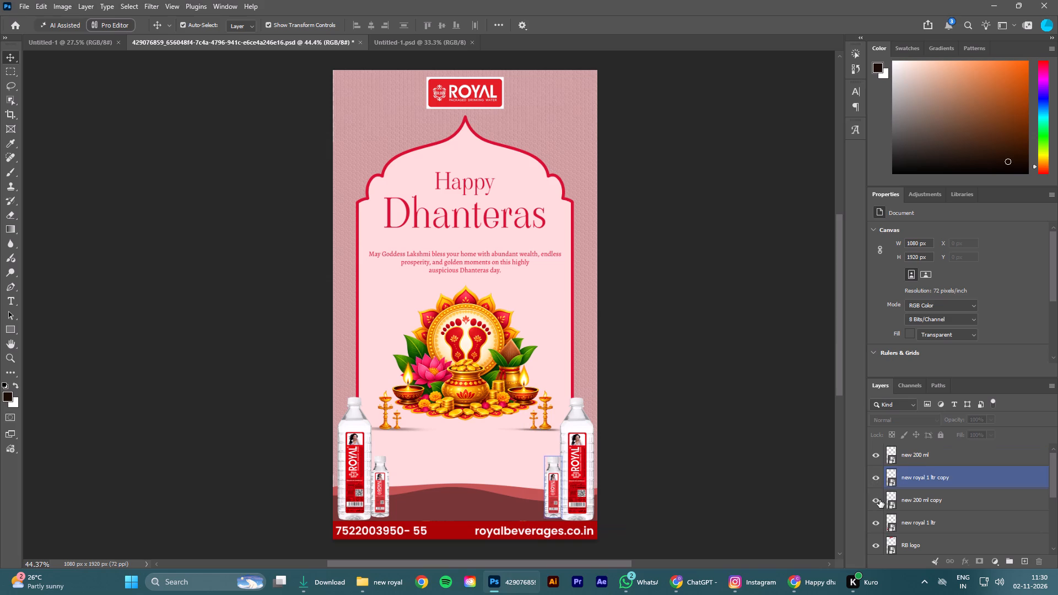
double_click(879, 500)
left_click(926, 497)
left_click(925, 482, "ctrl")
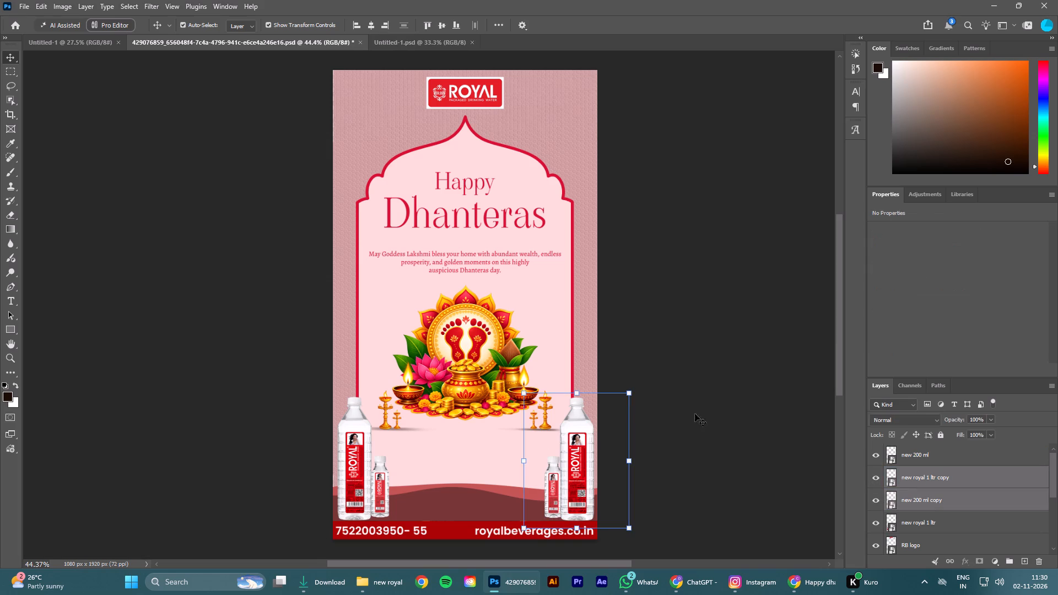
left_click_drag(576, 390, 576, 385)
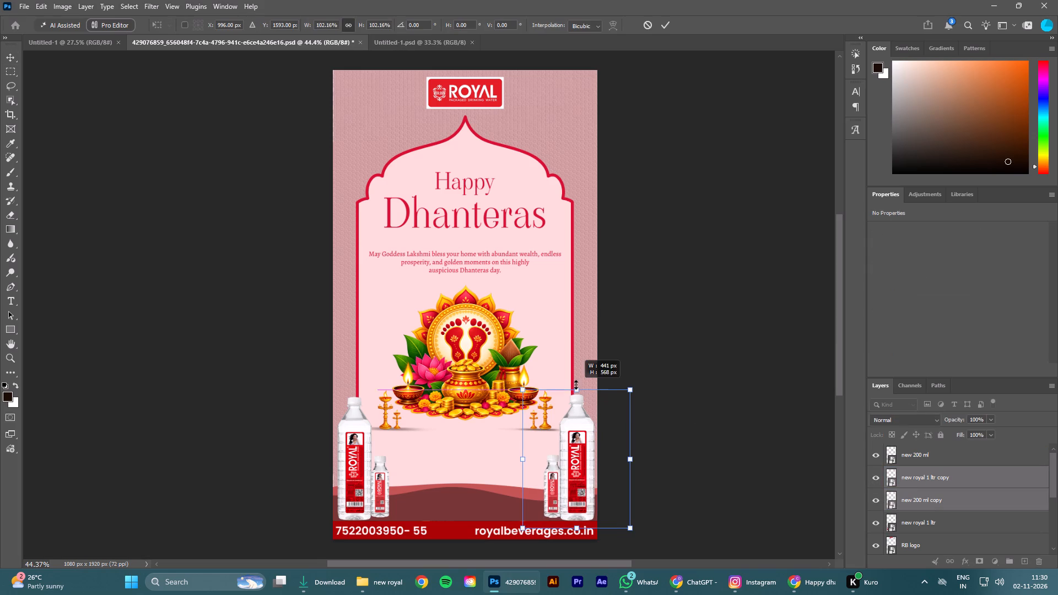
left_click_drag(576, 385, 580, 372)
key("Left")
key("Left")
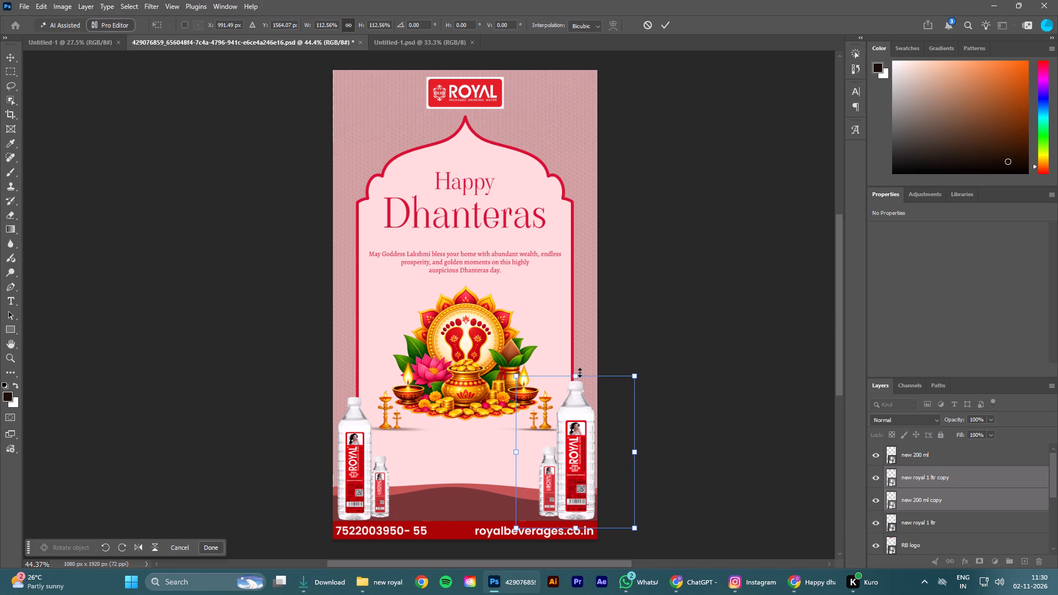
key("Down")
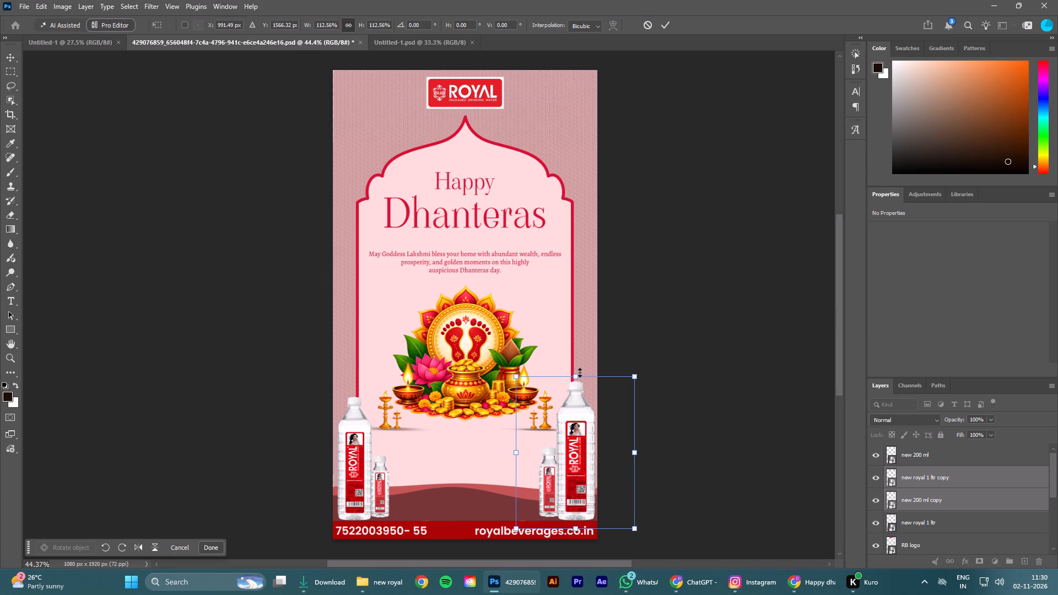
left_click(572, 375)
left_click_drag(575, 377, 574, 378)
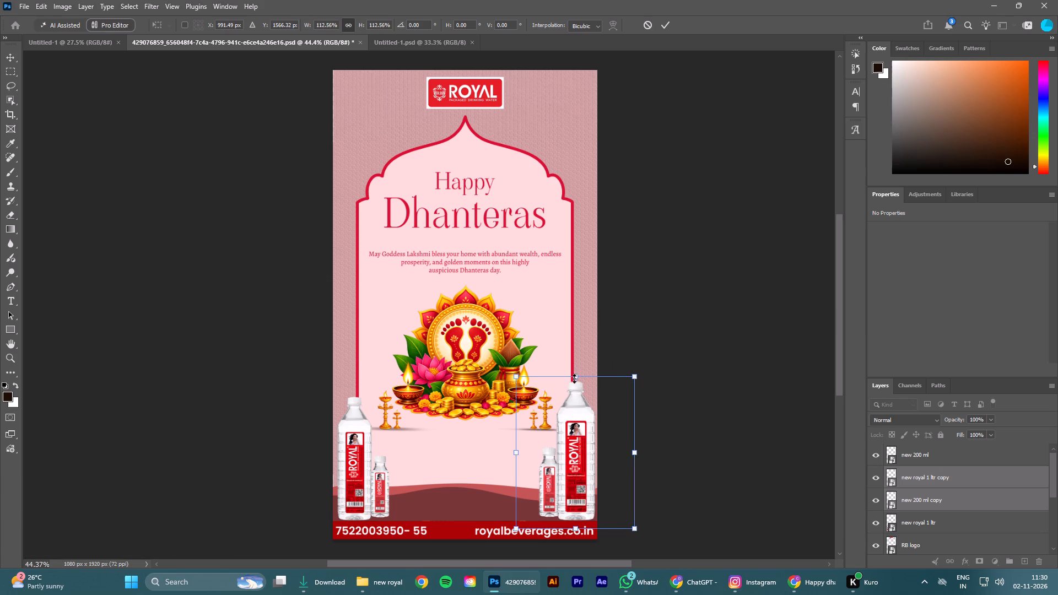
left_click_drag(574, 378, 570, 388)
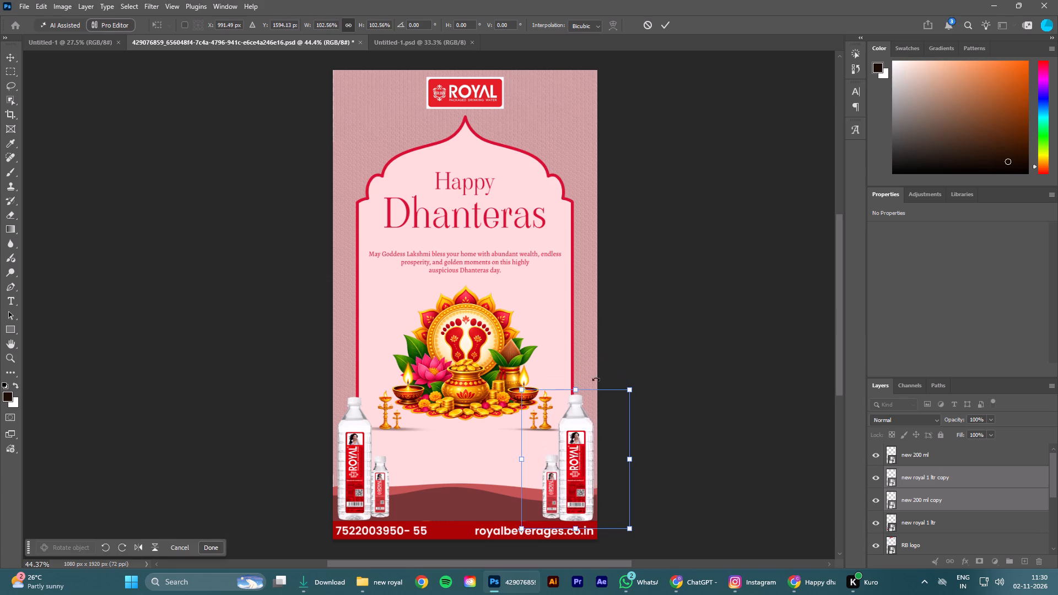
left_click(666, 21)
left_click(693, 278)
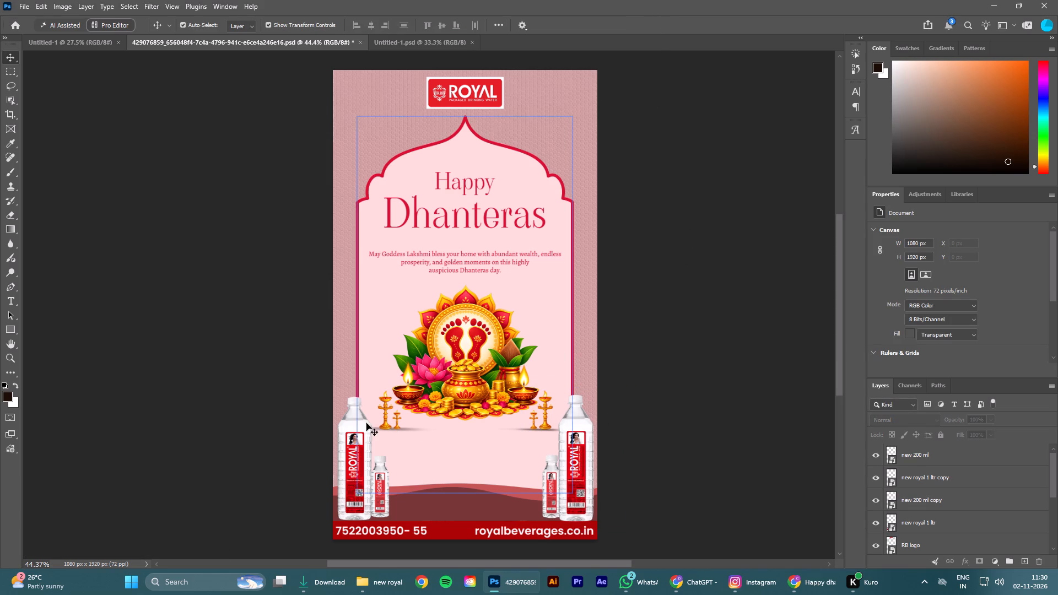
Scale the left large and small bottles together to about 101.6% and nudge the pair slightly outward to mirror the right pair.
double_click(876, 524)
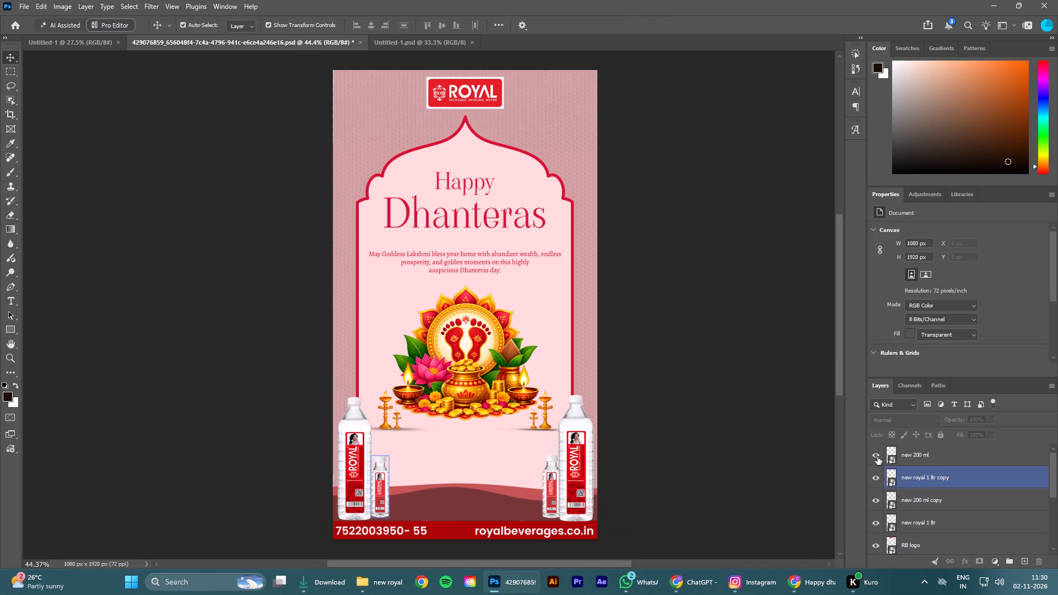
double_click(877, 457)
left_click(921, 526)
left_click(913, 461, "ctrl")
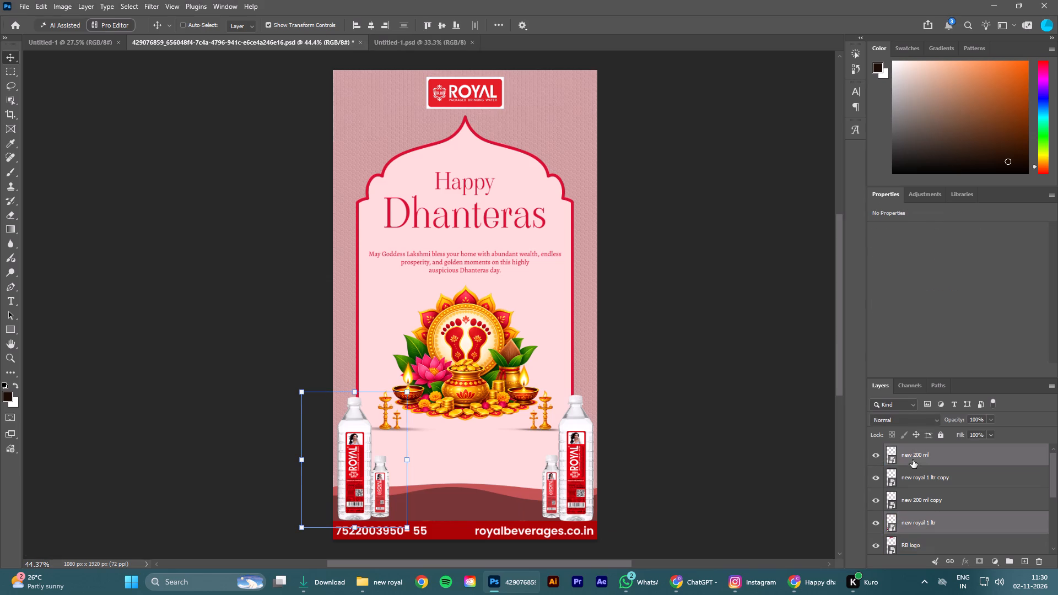
left_click_drag(354, 390, 354, 382)
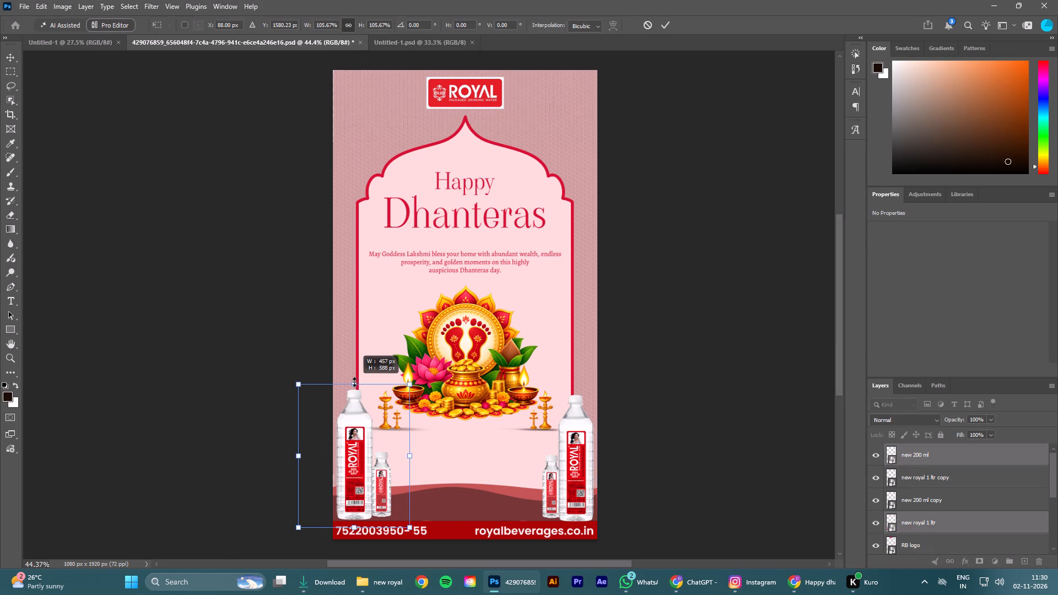
left_click_drag(354, 382, 355, 385)
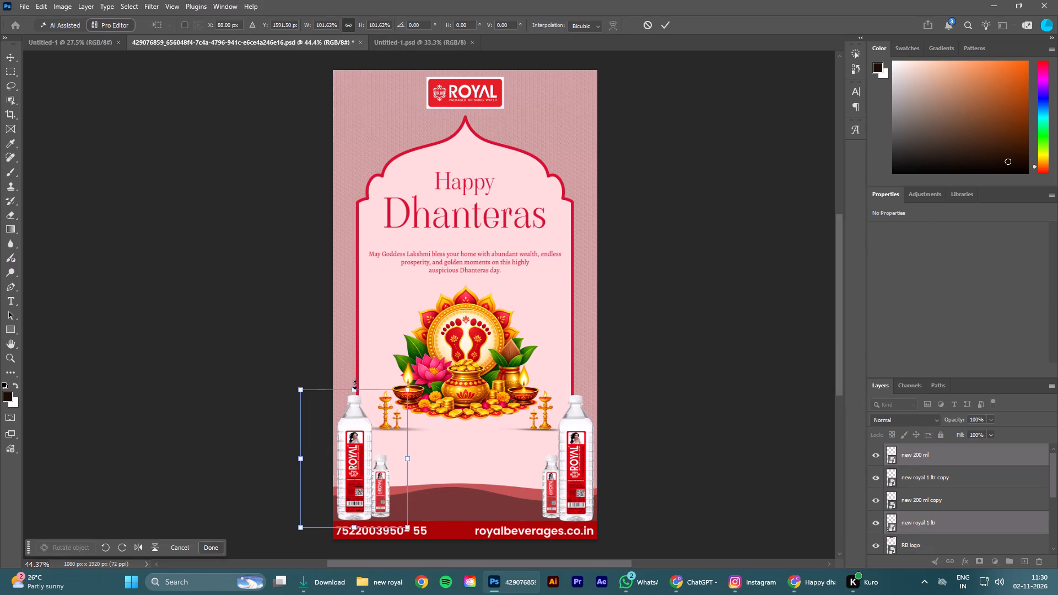
key("Left")
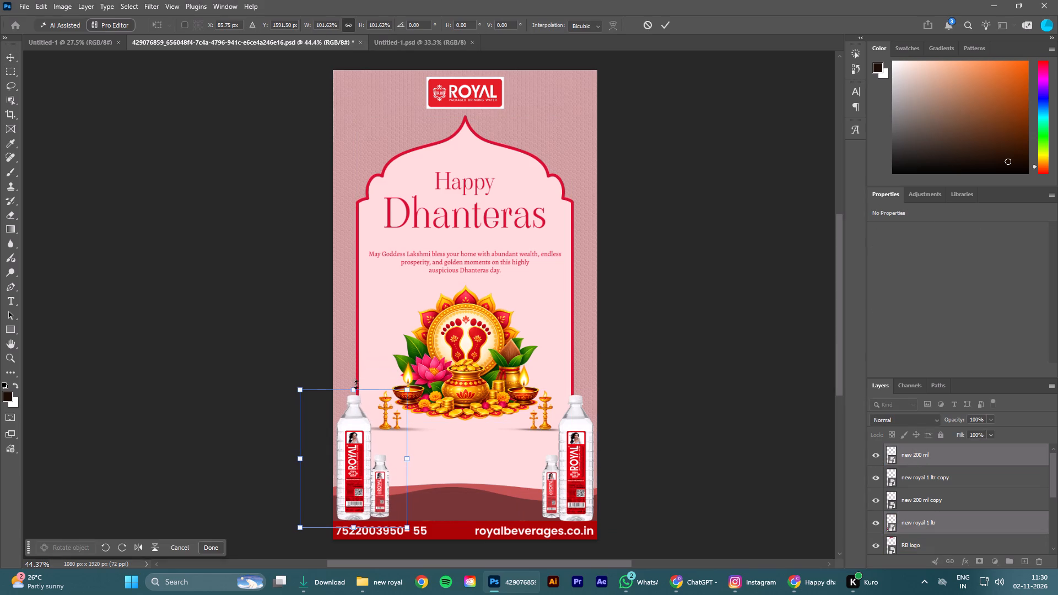
left_click(666, 26)
left_click(655, 230)
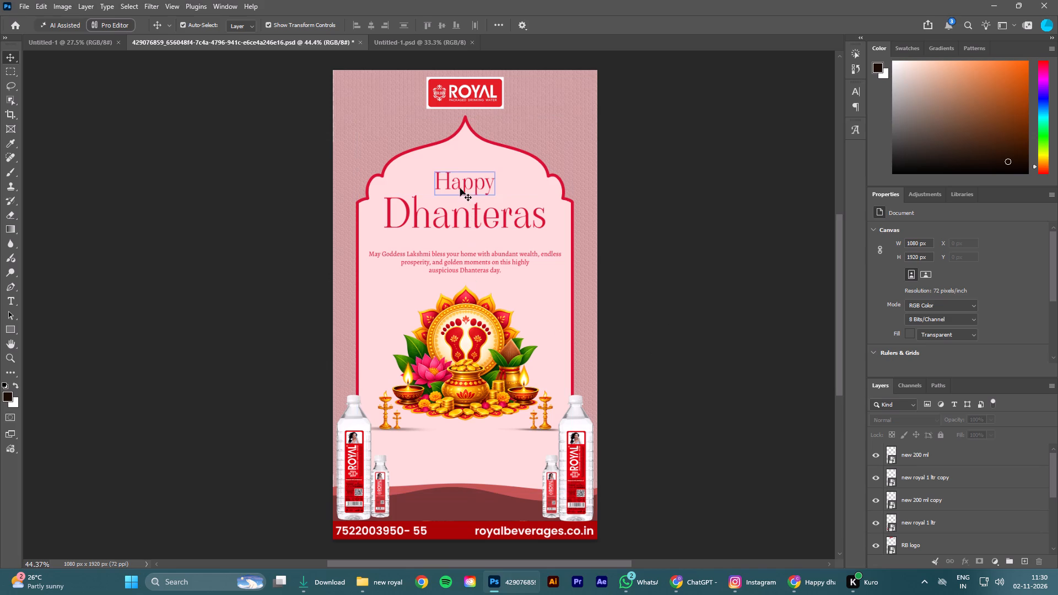
Move the TEXT group slightly upward to open more space above the festive artwork.
scroll(925, 542, "down", 3)
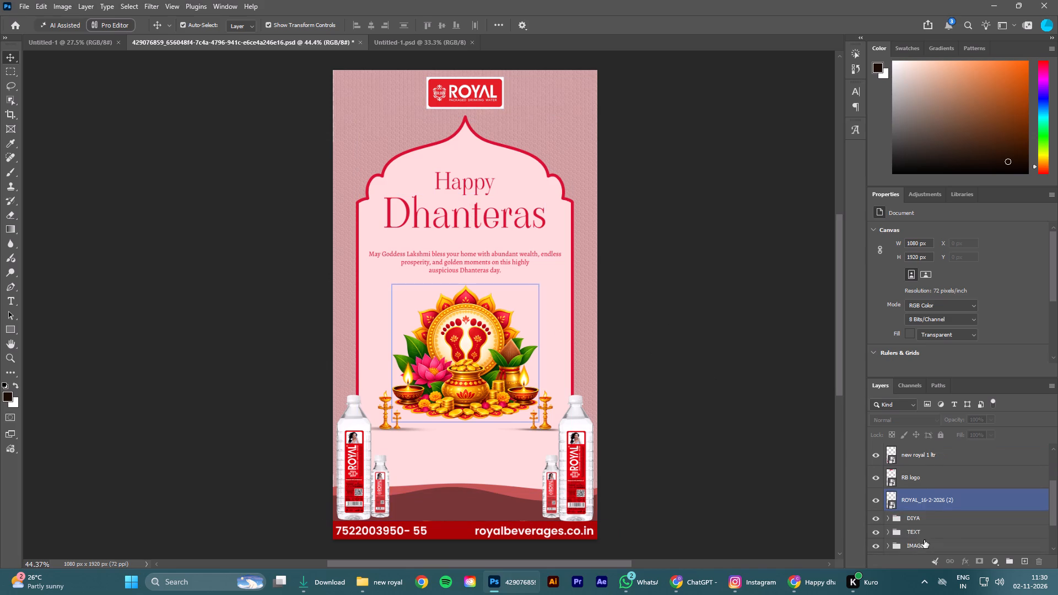
left_click(923, 529)
key("shift+Up")
key("shift+Up")
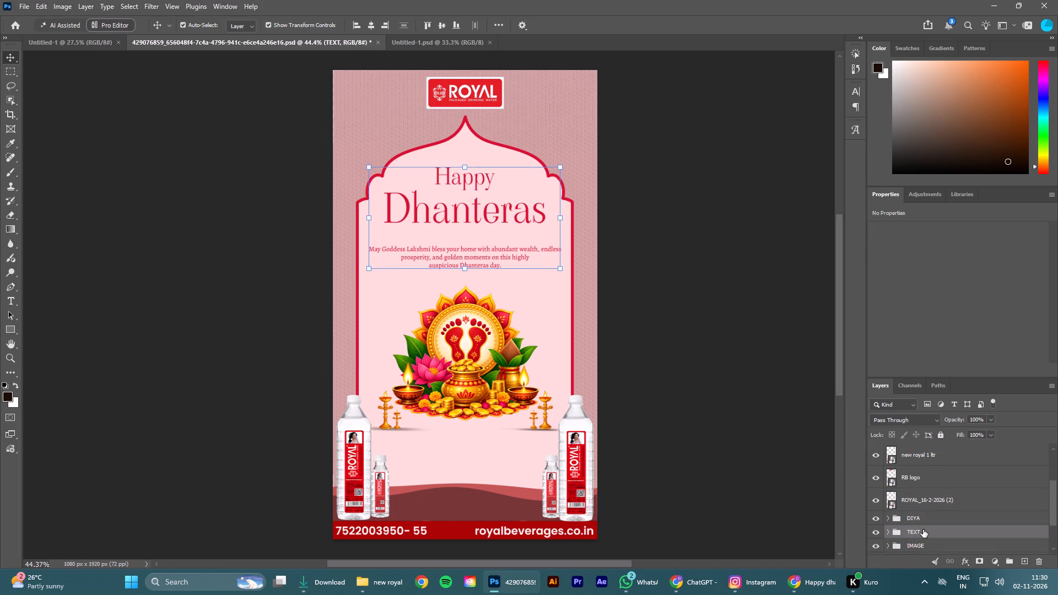
Nudge the IMAGE group with the festive artwork slightly upward, closer to the greeting text, and deselect it.
left_click(910, 545)
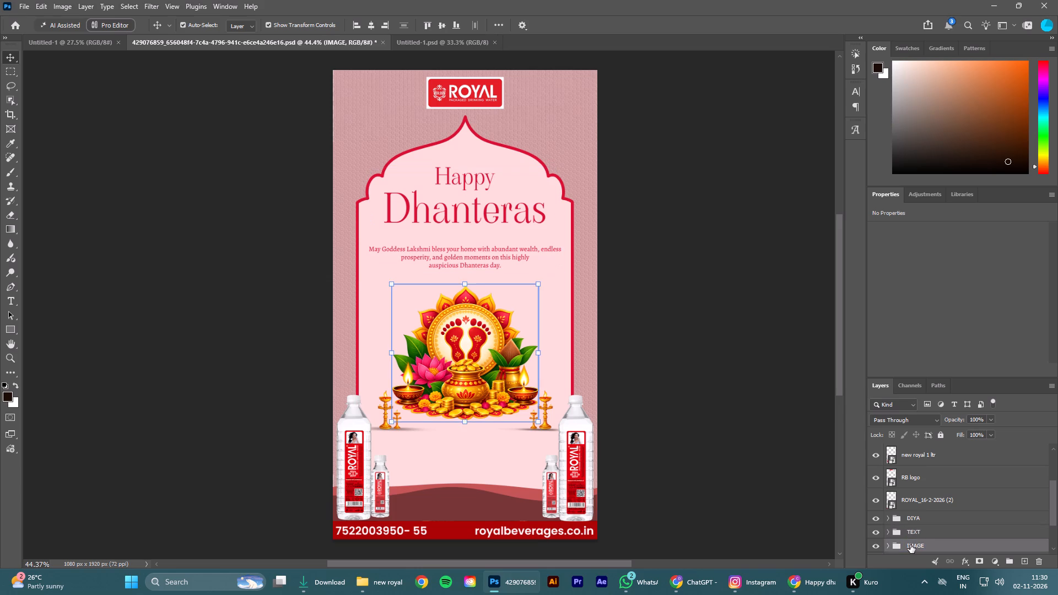
key("shift+Up")
key("shift+Up")
key("shift+Up")
key("shift+Down")
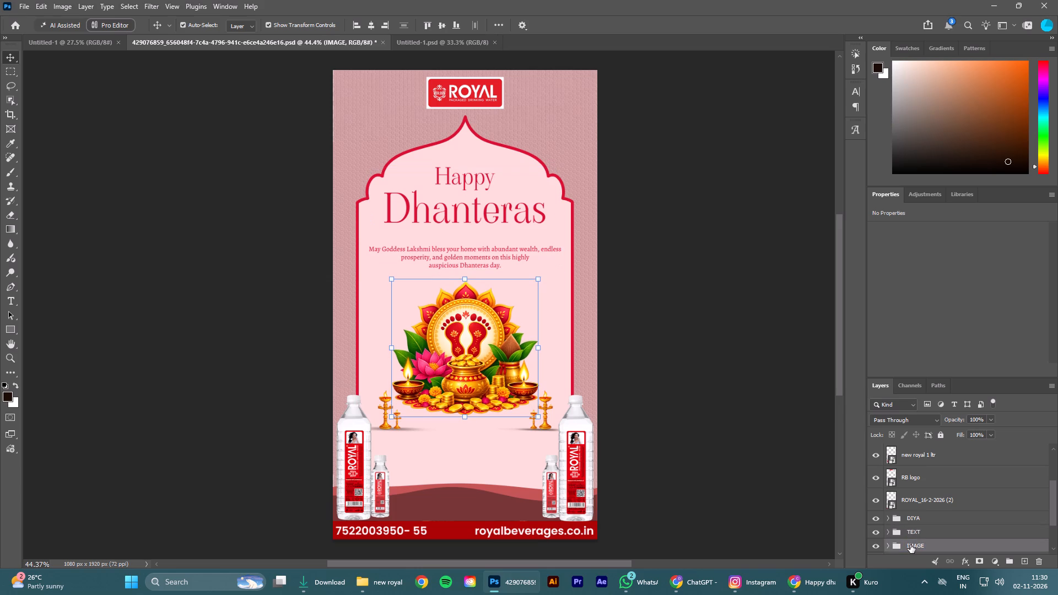
key("Up")
left_click(711, 372)
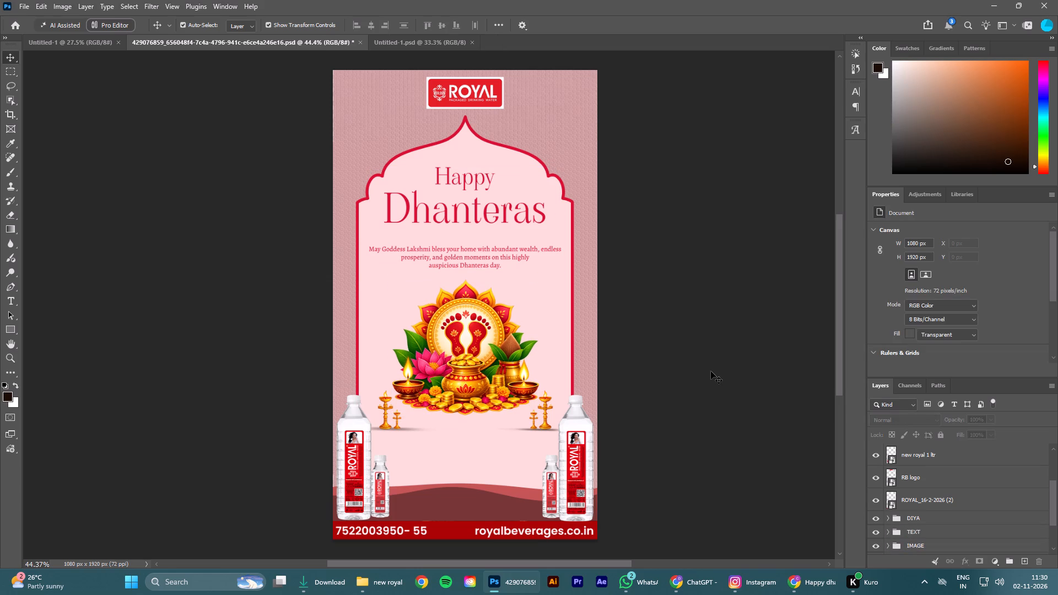
left_click(711, 371)
Save the finished Happy Dhanteras poster document under its existing PSD file name.
left_click(712, 404)
key("ctrl+s")
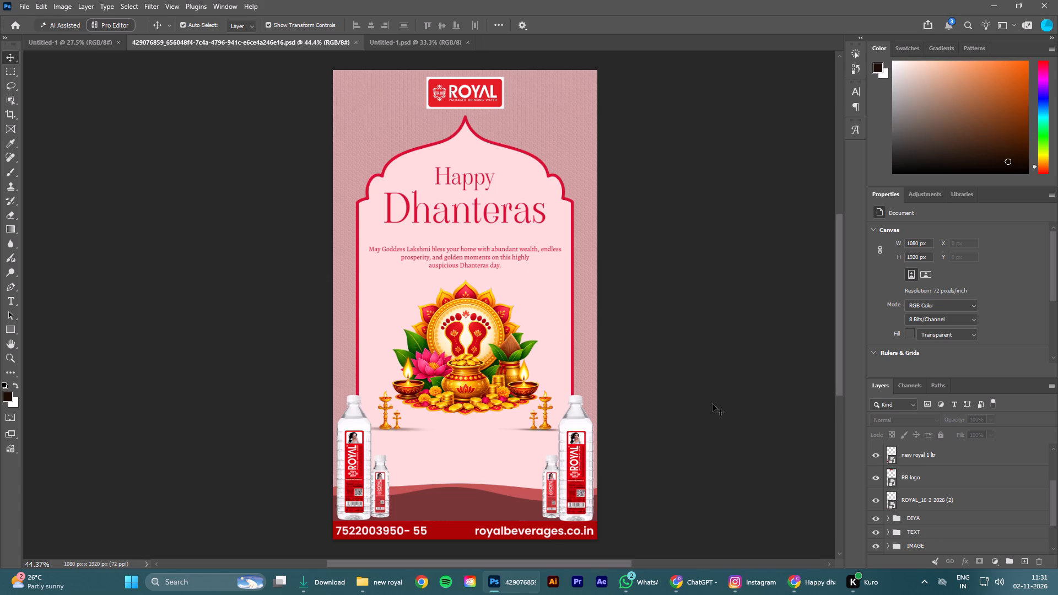
left_click(668, 456)
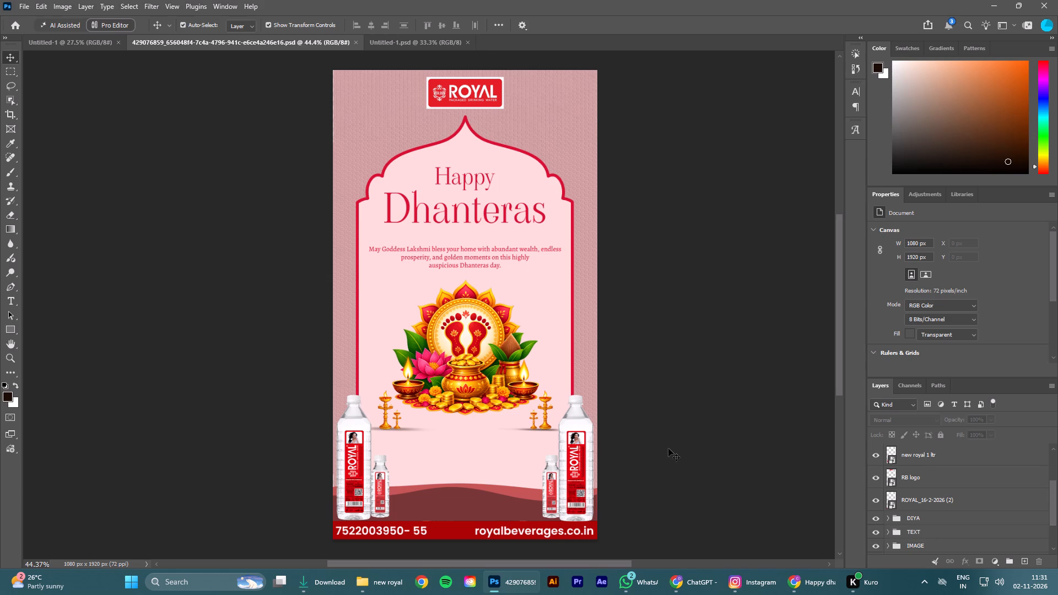
left_click(668, 448)
key("ctrl+s")
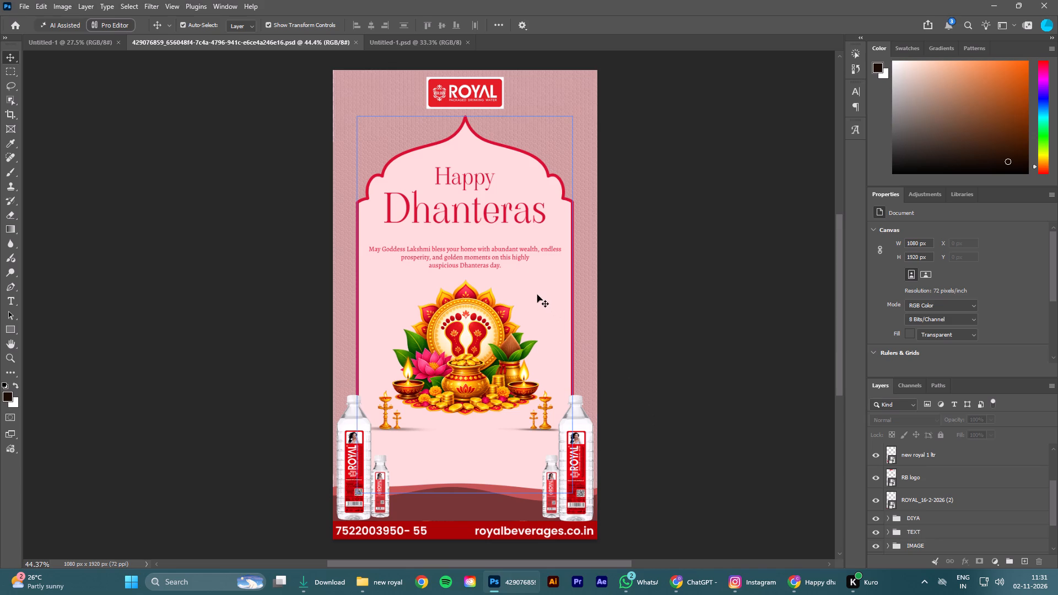
left_click(673, 317)
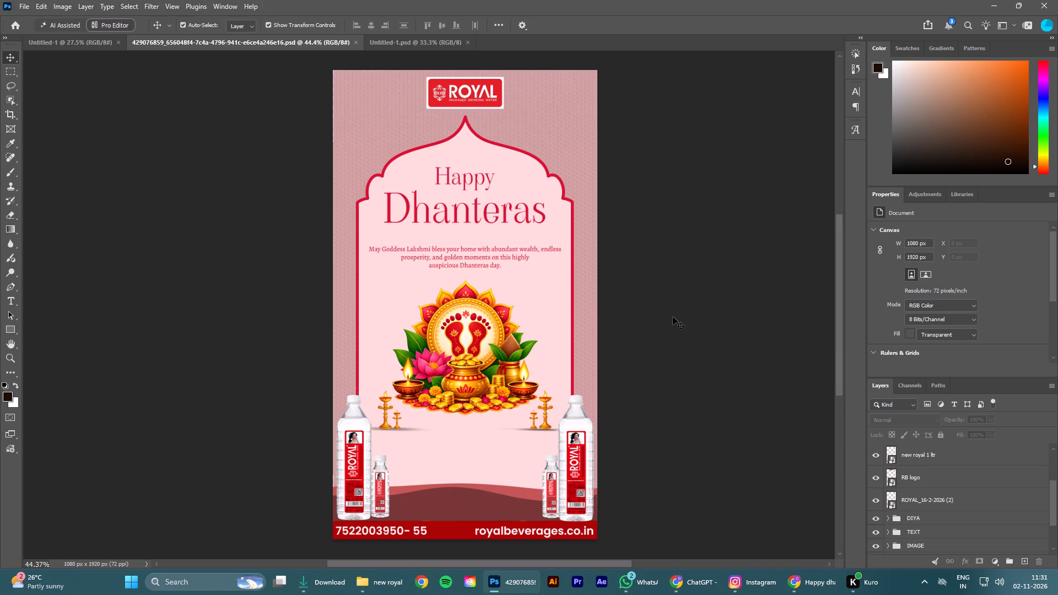
scroll(673, 317, "down", 1)
left_click(673, 317)
key("ctrl+s")
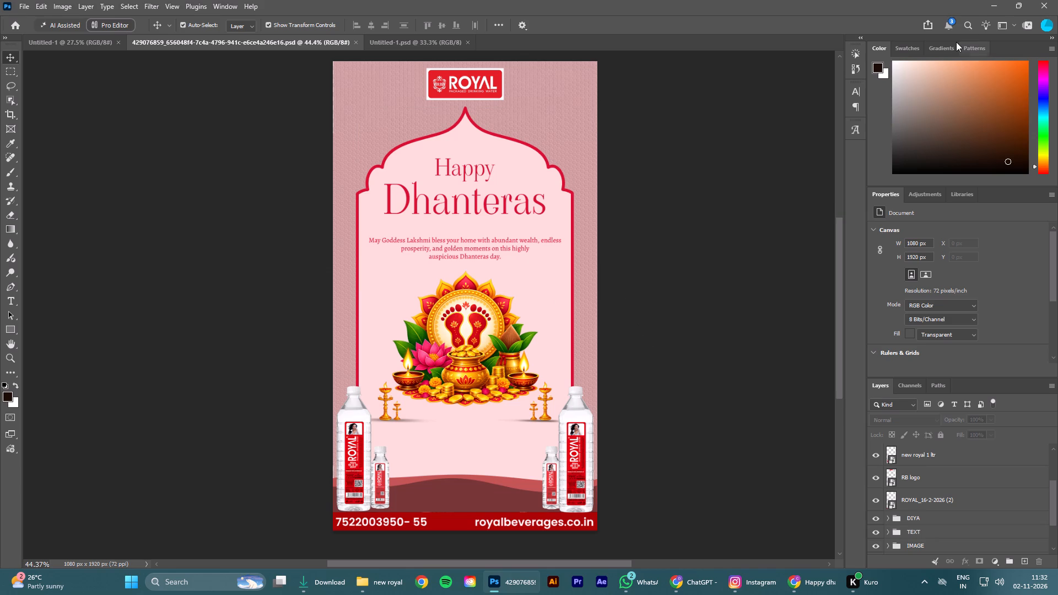
Minimize Photoshop to get to the new royal bottle folder window behind it.
left_click(994, 3)
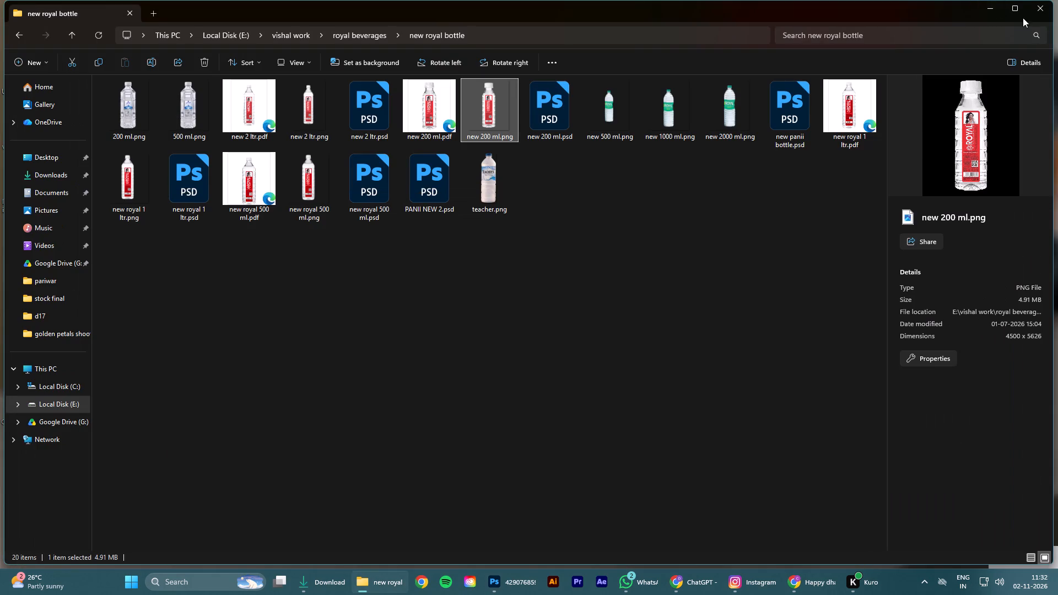